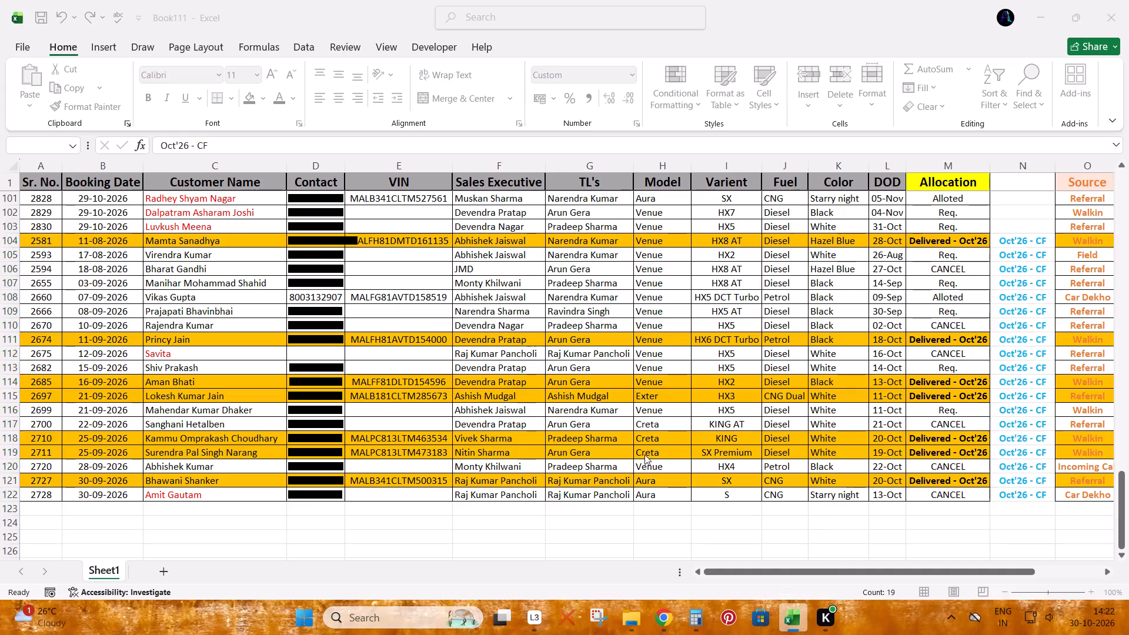
Remove the filter from the MTD VNA sheet in the FINANCE SHEET (3) workbook so every booking is listed.
{"action": "left_click", "coordinate": [597, 70]}
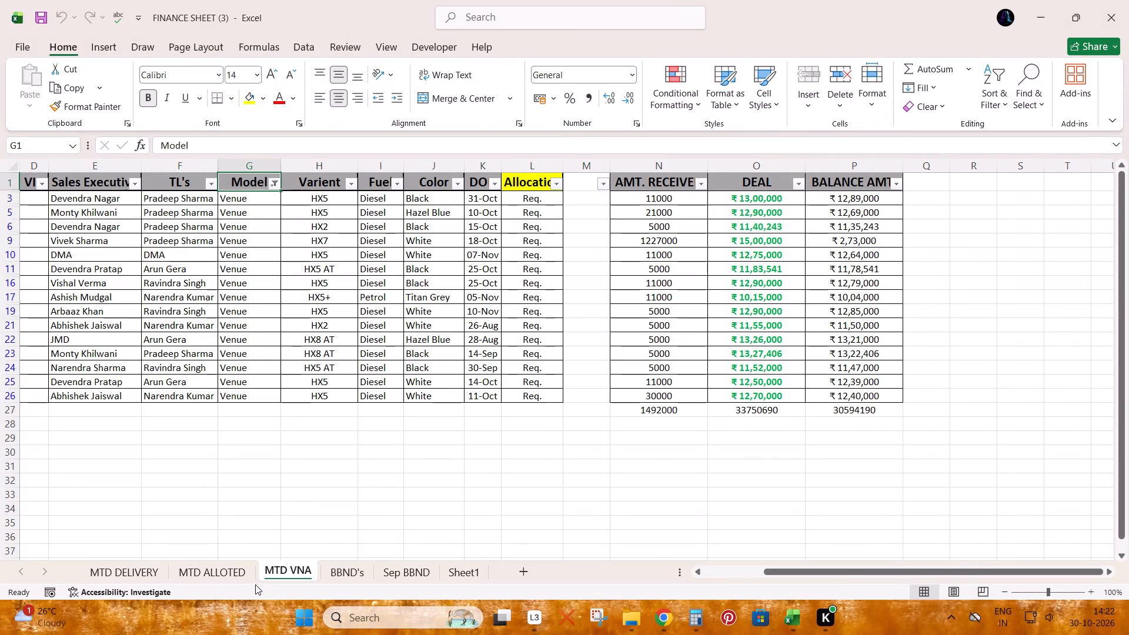
{"action": "left_click", "coordinate": [226, 576]}
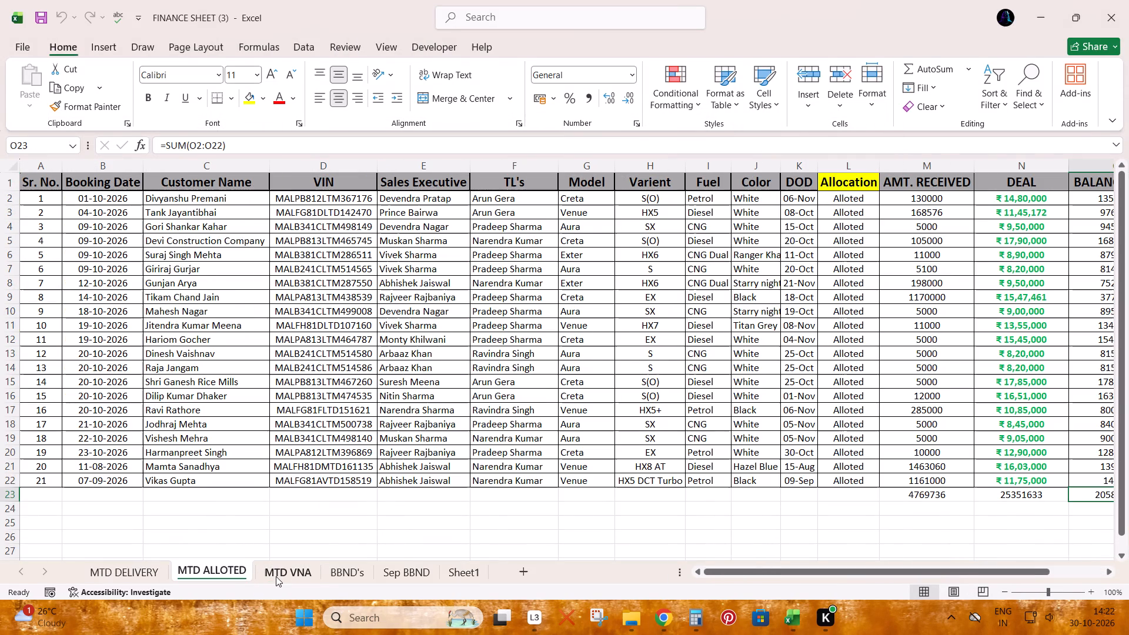
{"action": "left_click", "coordinate": [276, 576]}
{"action": "left_click", "coordinate": [428, 307]}
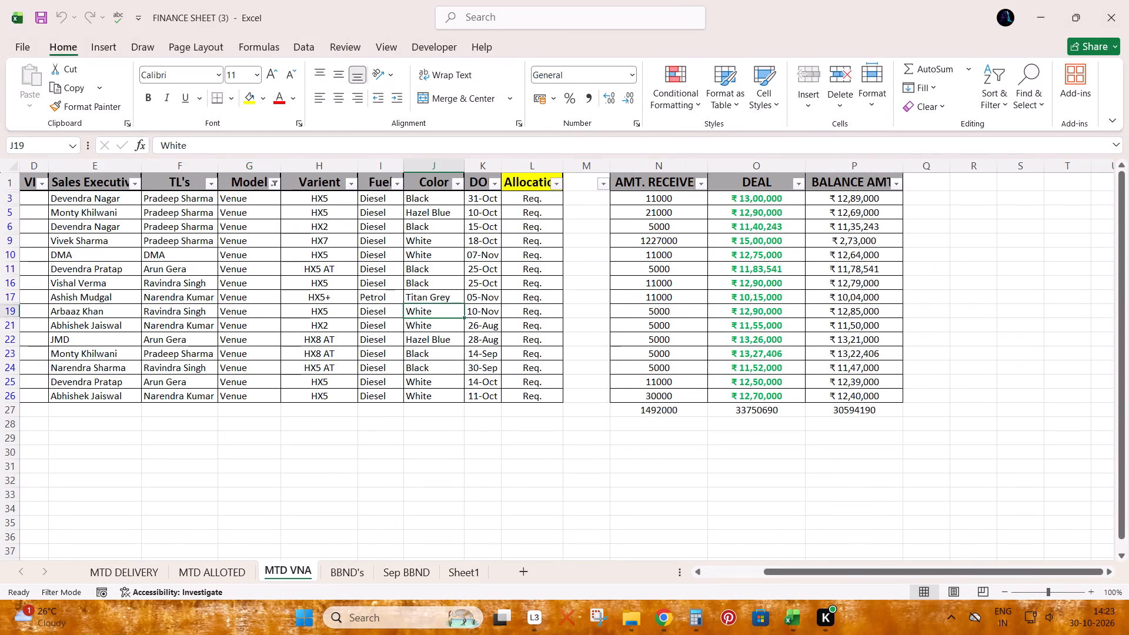
{"action": "key", "text": "ctrl+Up"}
{"action": "key", "text": "ctrl+shift+l"}
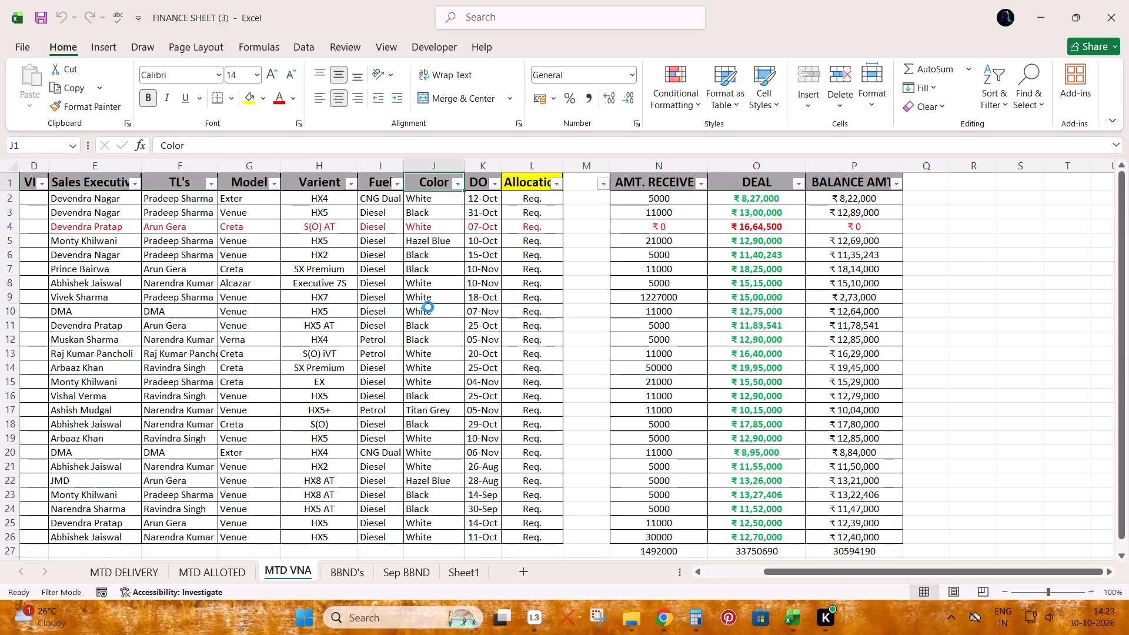
{"action": "key", "text": "ctrl+Left"}
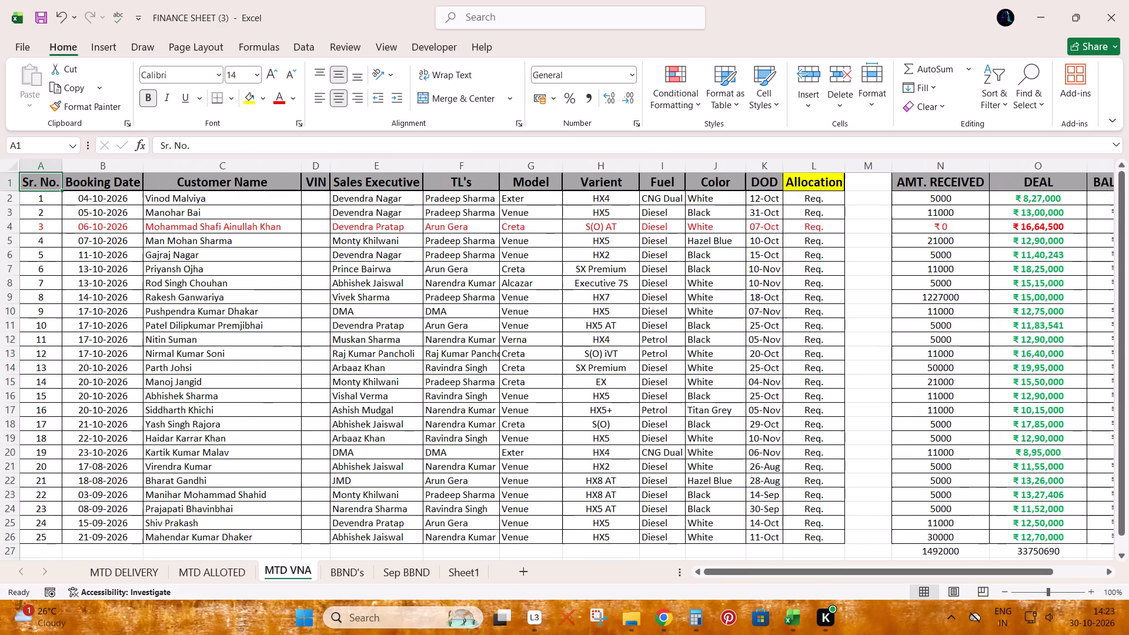
Go through the MTD ALLOTED sheet down to the last entry in its Sr. No. column.
{"action": "key", "text": "ctrl+Page_Up"}
{"action": "key", "text": "ctrl+Down"}
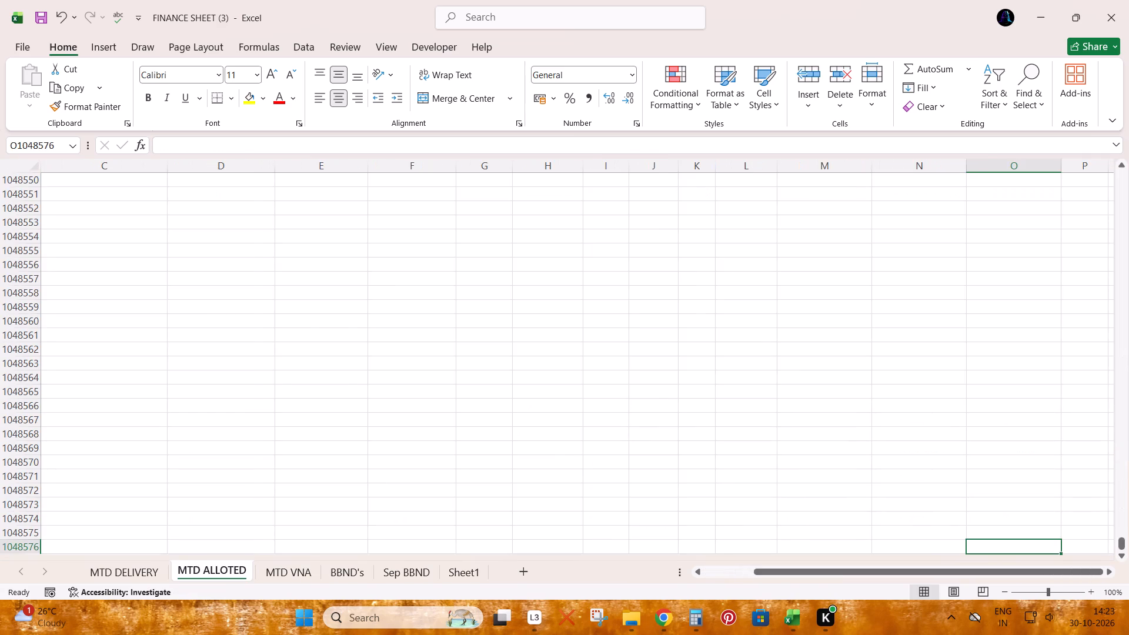
{"action": "key", "text": "ctrl+Up"}
{"action": "key", "text": "ctrl+Left"}
{"action": "key", "text": "ctrl+Up"}
{"action": "key", "text": "ctrl+Left"}
{"action": "key", "text": "ctrl+Up"}
{"action": "key", "text": "ctrl+Left"}
{"action": "key", "text": "Down"}
{"action": "key", "text": "ctrl+Down"}
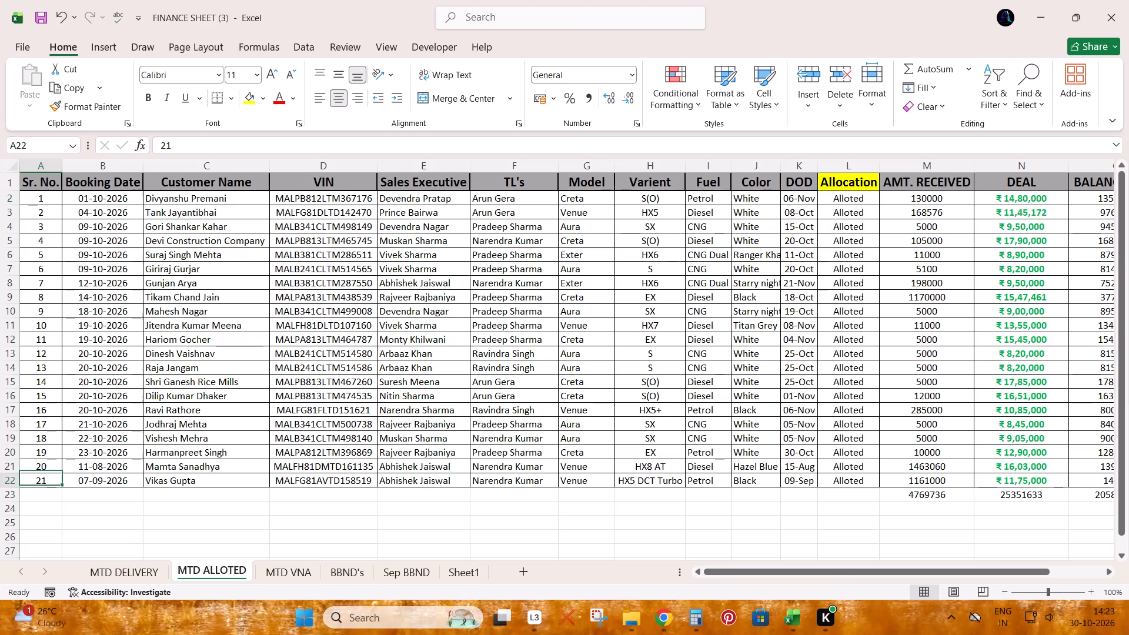
Look through the MTD VNA, BBND's and MTD DELIVERY sheets and return to MTD ALLOTED.
{"action": "left_click", "coordinate": [293, 564]}
{"action": "left_click", "coordinate": [1128, 633]}
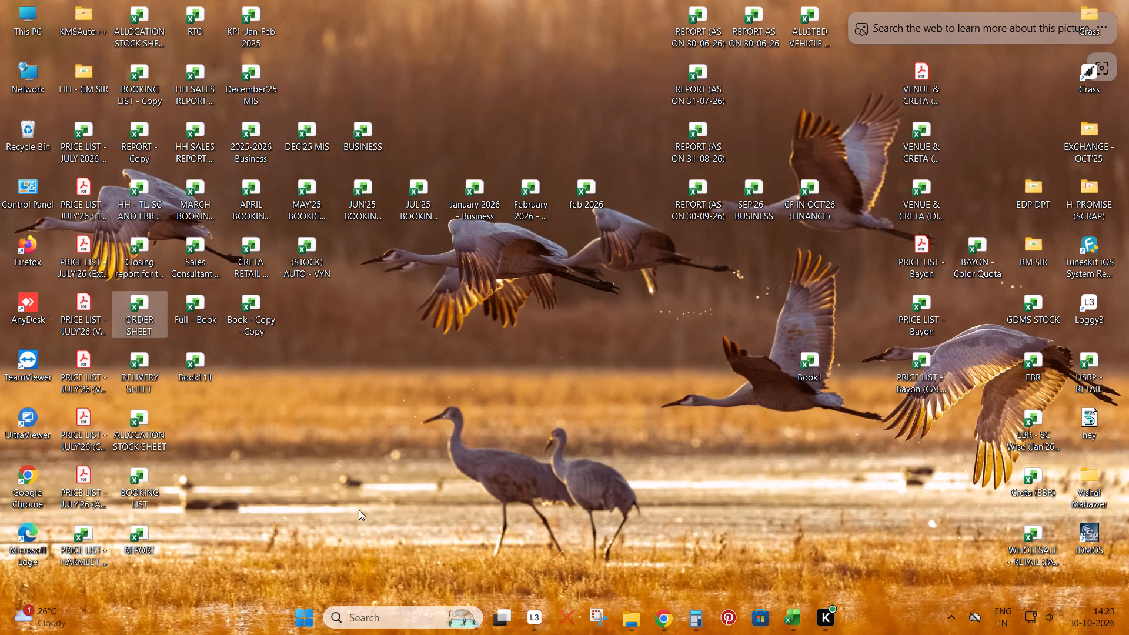
{"action": "left_click", "coordinate": [789, 623]}
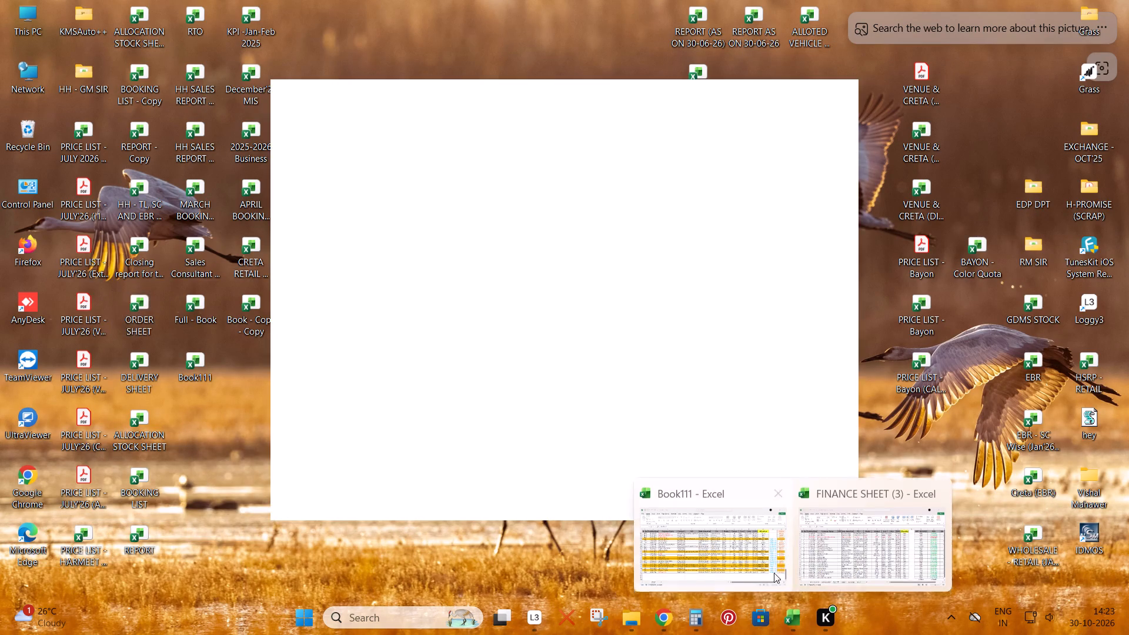
{"action": "left_click", "coordinate": [852, 546]}
{"action": "scroll", "coordinate": [322, 425], "scroll_direction": "down", "scroll_amount": 3}
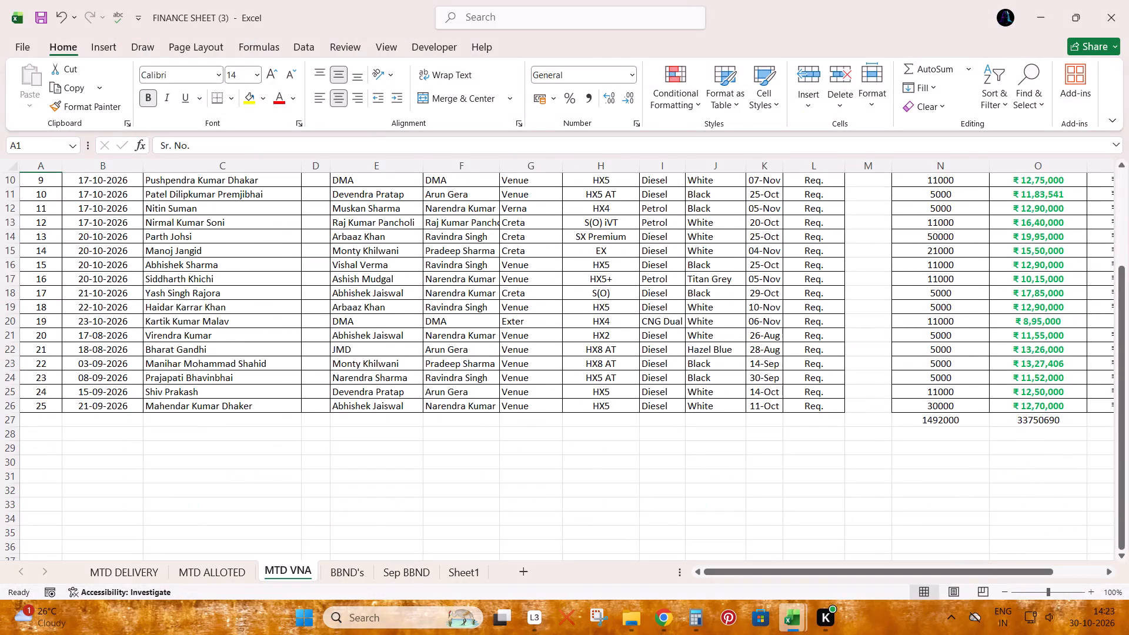
{"action": "scroll", "coordinate": [322, 425], "scroll_direction": "up", "scroll_amount": 3}
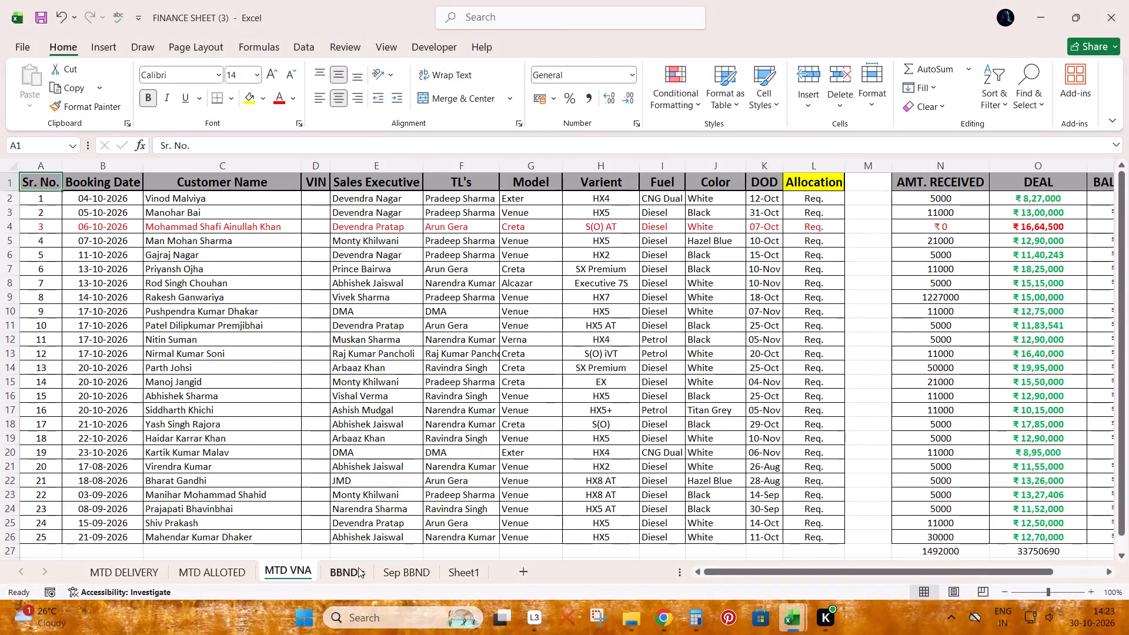
{"action": "left_click", "coordinate": [358, 569]}
{"action": "left_click", "coordinate": [291, 567]}
{"action": "left_click", "coordinate": [222, 570]}
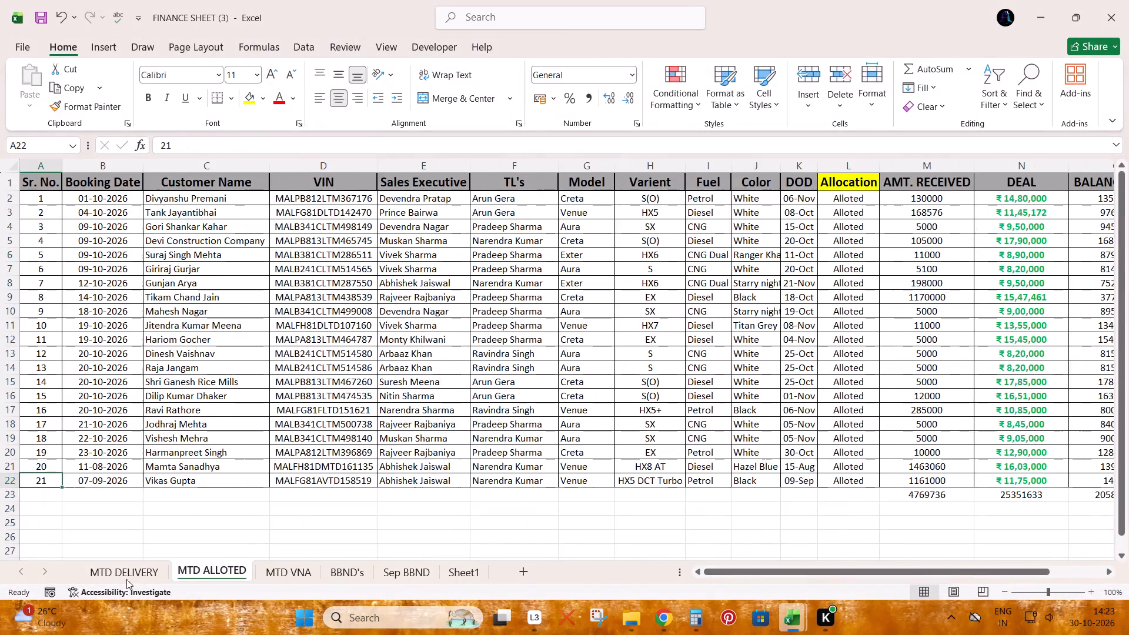
{"action": "left_click", "coordinate": [126, 579]}
{"action": "left_click", "coordinate": [194, 574]}
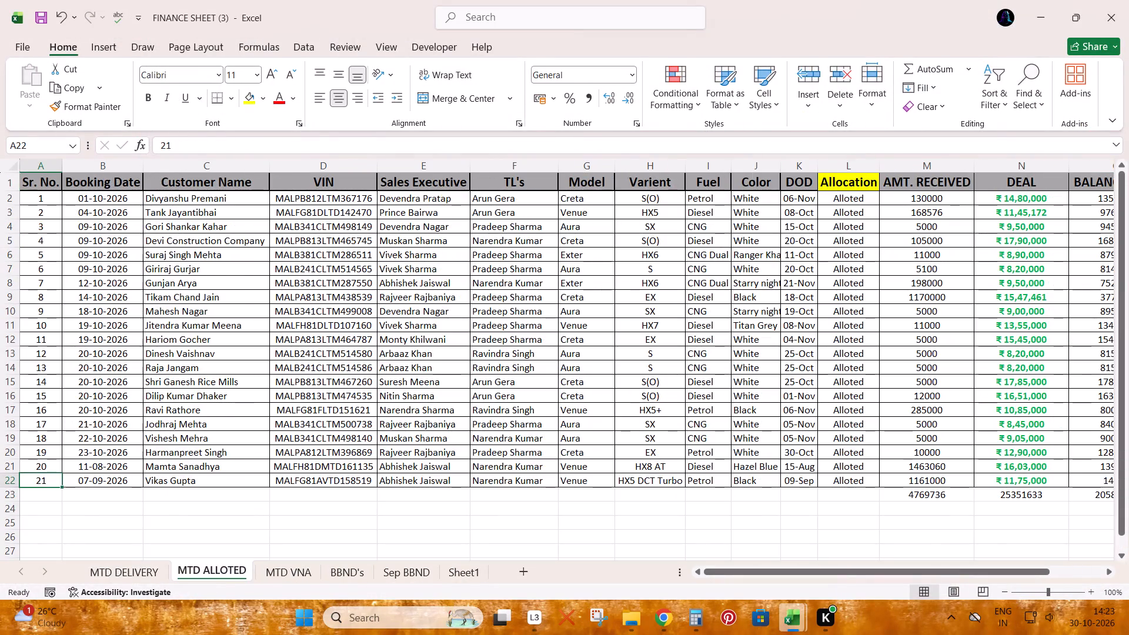
Switch to the Book111 workbook and add filters to the header row of the booking list.
{"action": "key", "text": "alt+Tab"}
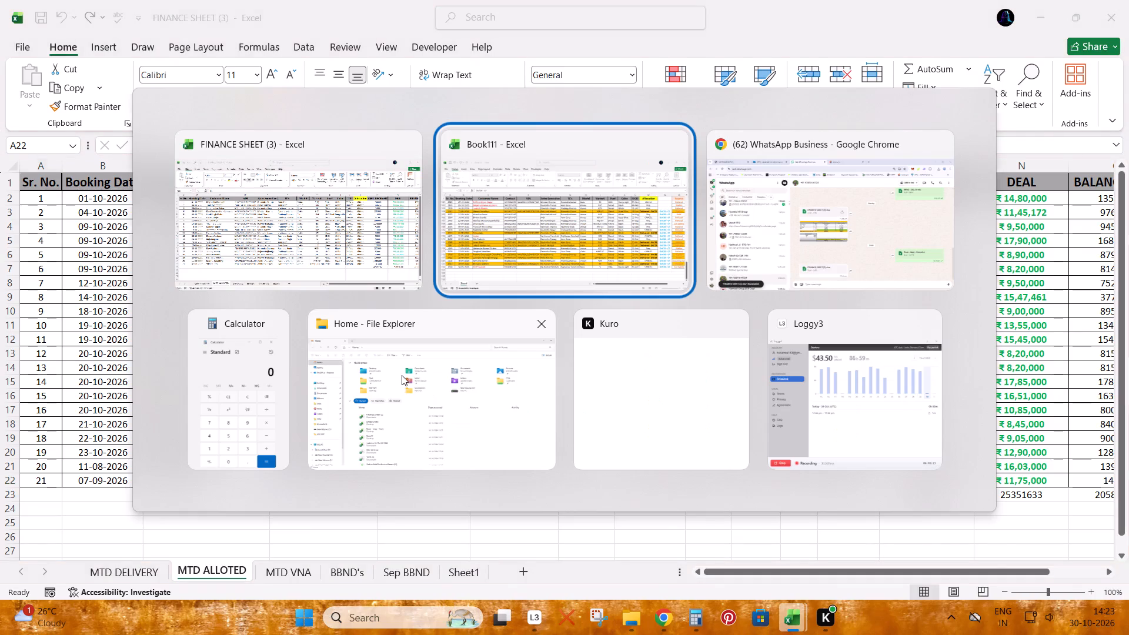
{"action": "left_click", "coordinate": [936, 174]}
{"action": "key", "text": "shift+space"}
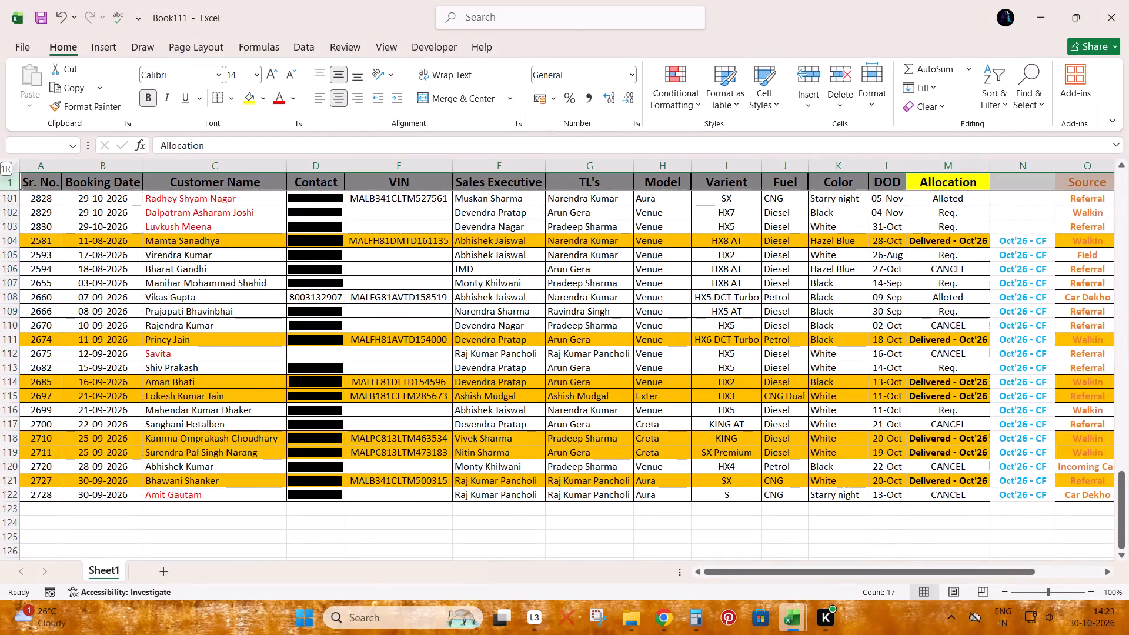
{"action": "key", "text": "ctrl+shift+l"}
Filter the Allocation column of Book111 to only the Alloted bookings.
{"action": "key", "text": "alt+Down"}
{"action": "key", "text": "Down"}
{"action": "key", "text": "Down"}
{"action": "key", "text": "Down"}
{"action": "key", "text": "Down"}
{"action": "key", "text": "Down"}
{"action": "key", "text": "Down"}
{"action": "key", "text": "Down"}
{"action": "key", "text": "Down"}
{"action": "key", "text": "Down"}
{"action": "key", "text": "Down"}
{"action": "key", "text": "Up"}
{"action": "key", "text": "space"}
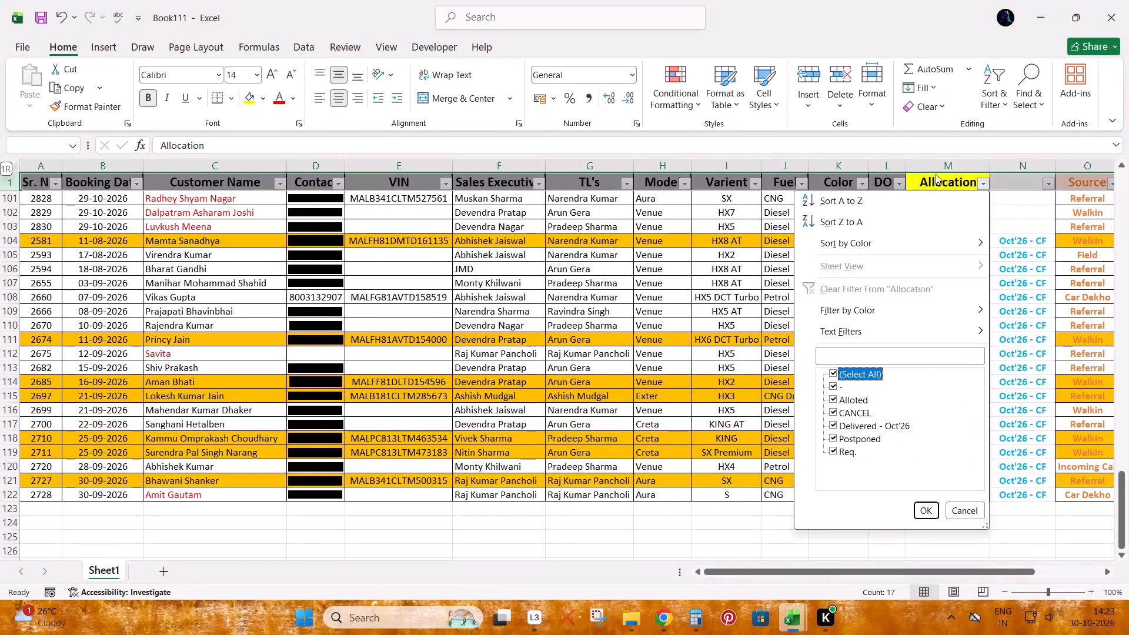
{"action": "key", "text": "Down"}
{"action": "key", "text": "Down"}
{"action": "key", "text": "space"}
{"action": "key", "text": "Return"}
{"action": "key", "text": "Down"}
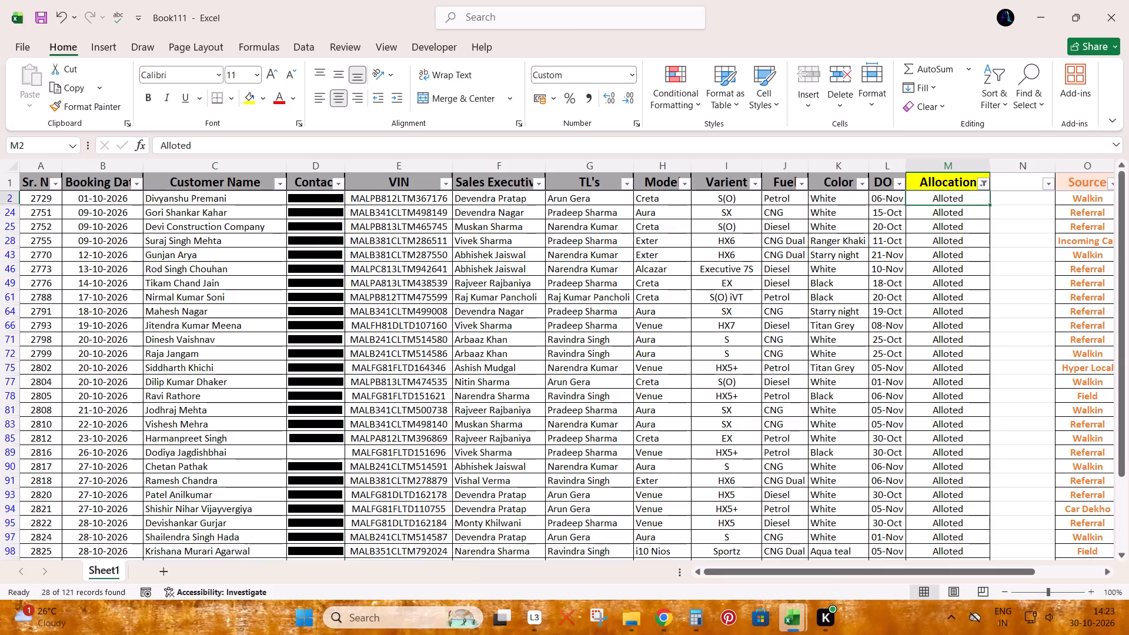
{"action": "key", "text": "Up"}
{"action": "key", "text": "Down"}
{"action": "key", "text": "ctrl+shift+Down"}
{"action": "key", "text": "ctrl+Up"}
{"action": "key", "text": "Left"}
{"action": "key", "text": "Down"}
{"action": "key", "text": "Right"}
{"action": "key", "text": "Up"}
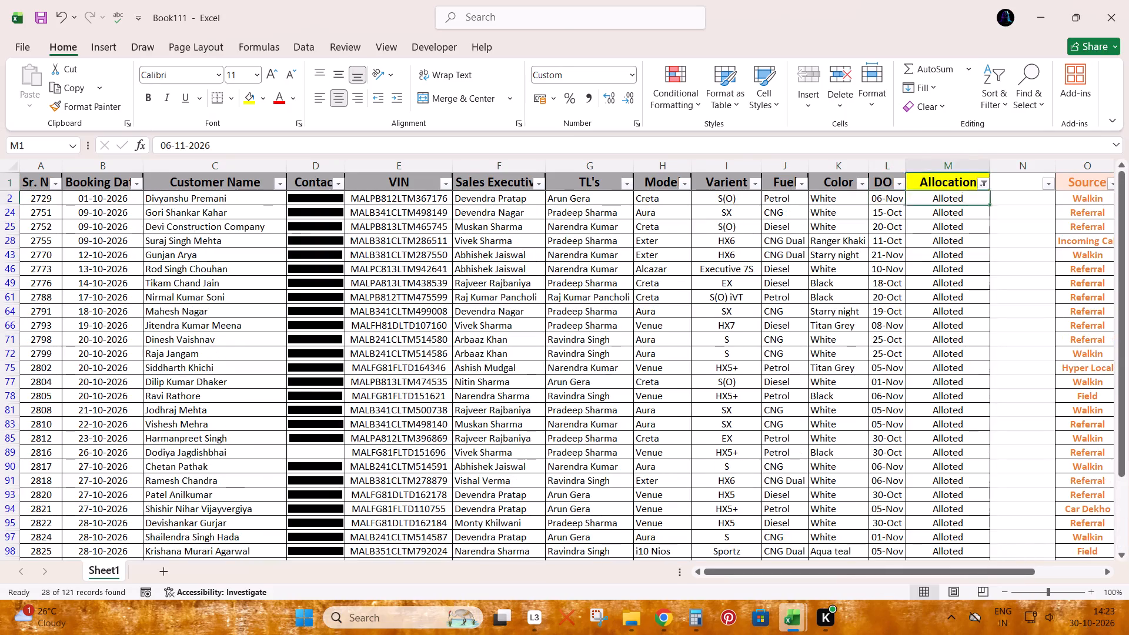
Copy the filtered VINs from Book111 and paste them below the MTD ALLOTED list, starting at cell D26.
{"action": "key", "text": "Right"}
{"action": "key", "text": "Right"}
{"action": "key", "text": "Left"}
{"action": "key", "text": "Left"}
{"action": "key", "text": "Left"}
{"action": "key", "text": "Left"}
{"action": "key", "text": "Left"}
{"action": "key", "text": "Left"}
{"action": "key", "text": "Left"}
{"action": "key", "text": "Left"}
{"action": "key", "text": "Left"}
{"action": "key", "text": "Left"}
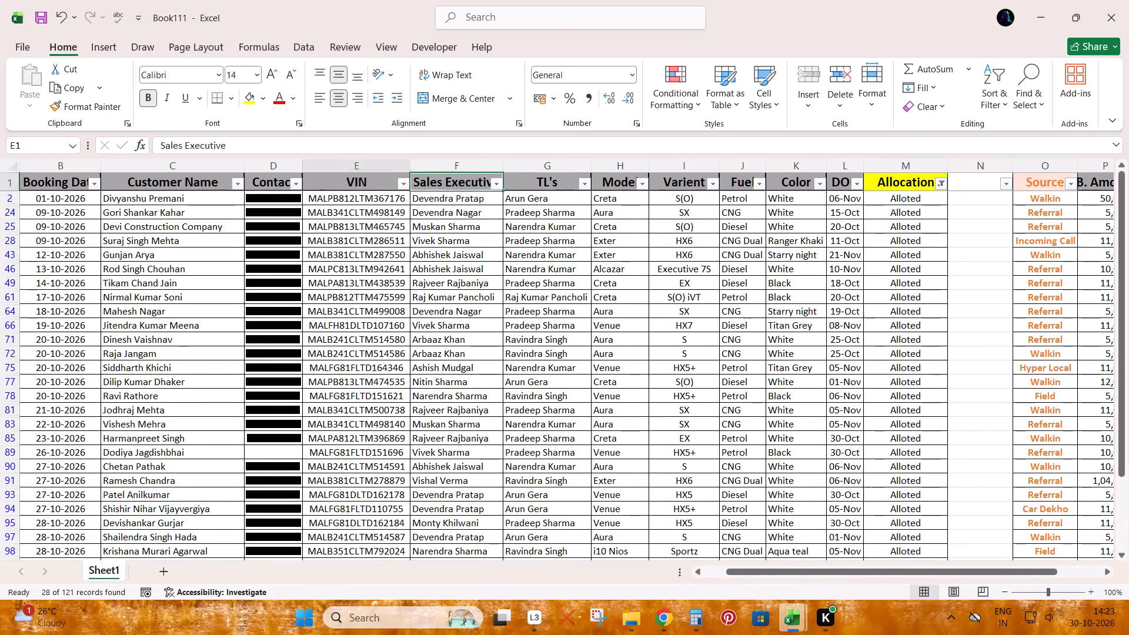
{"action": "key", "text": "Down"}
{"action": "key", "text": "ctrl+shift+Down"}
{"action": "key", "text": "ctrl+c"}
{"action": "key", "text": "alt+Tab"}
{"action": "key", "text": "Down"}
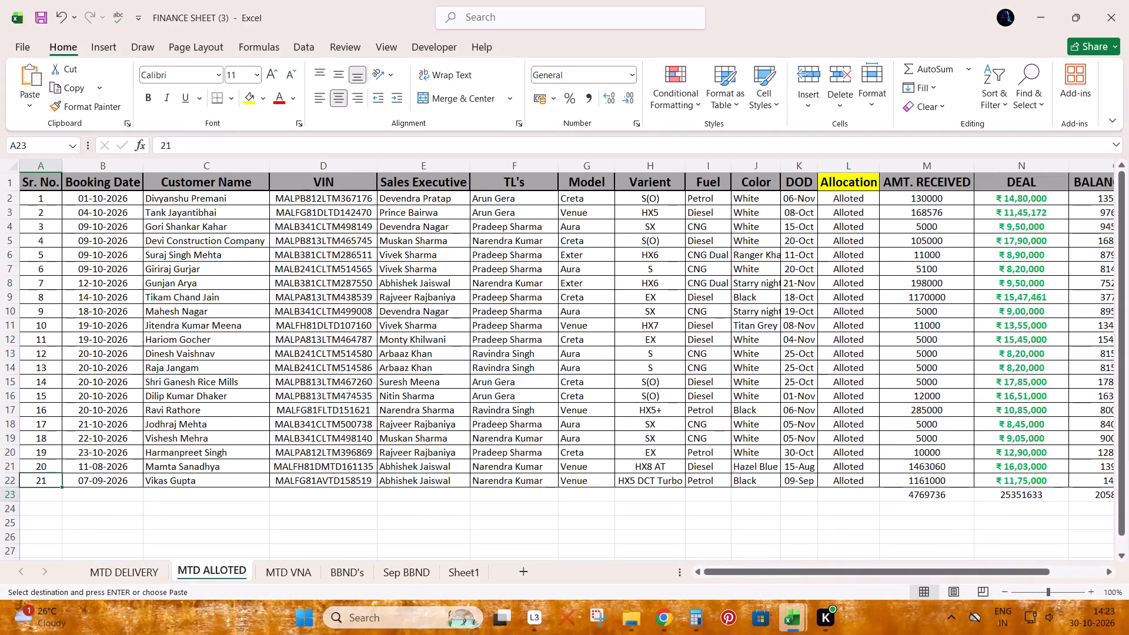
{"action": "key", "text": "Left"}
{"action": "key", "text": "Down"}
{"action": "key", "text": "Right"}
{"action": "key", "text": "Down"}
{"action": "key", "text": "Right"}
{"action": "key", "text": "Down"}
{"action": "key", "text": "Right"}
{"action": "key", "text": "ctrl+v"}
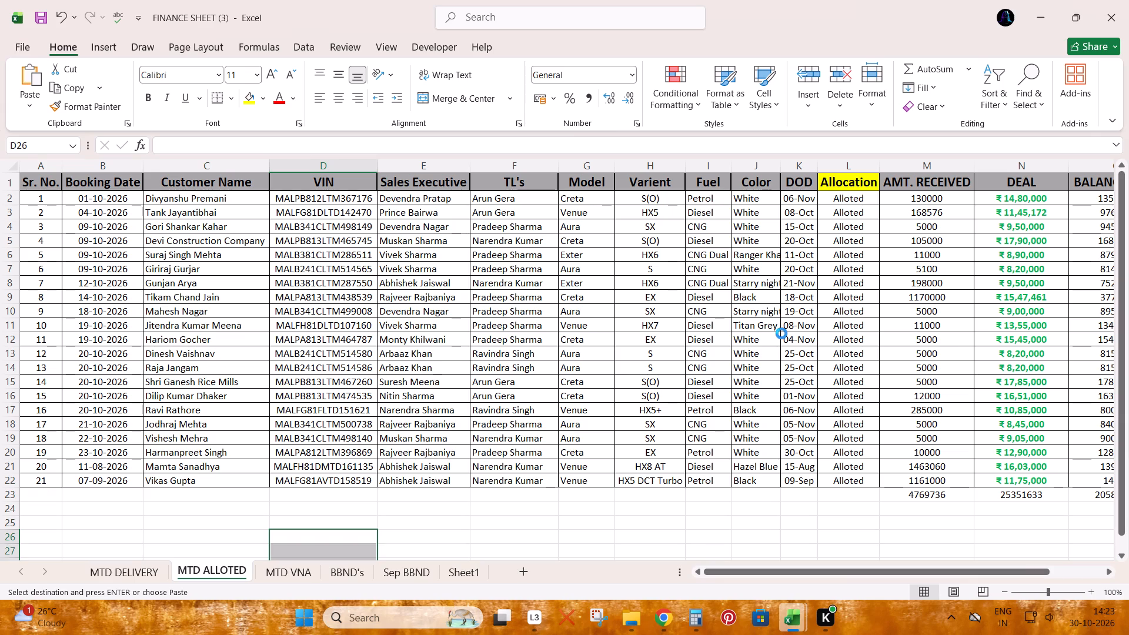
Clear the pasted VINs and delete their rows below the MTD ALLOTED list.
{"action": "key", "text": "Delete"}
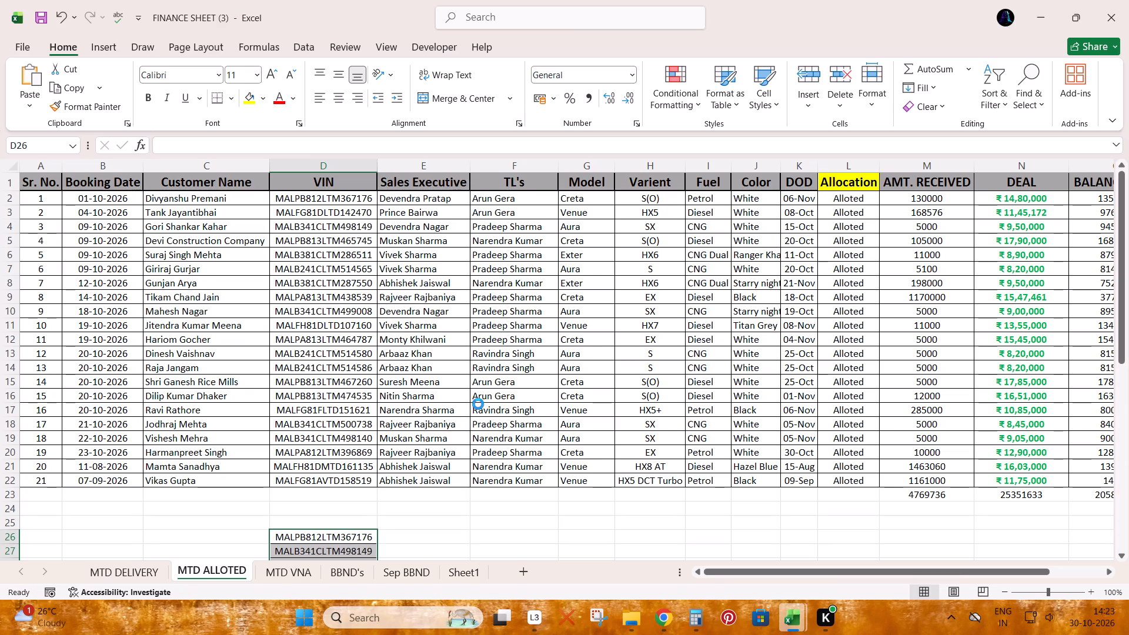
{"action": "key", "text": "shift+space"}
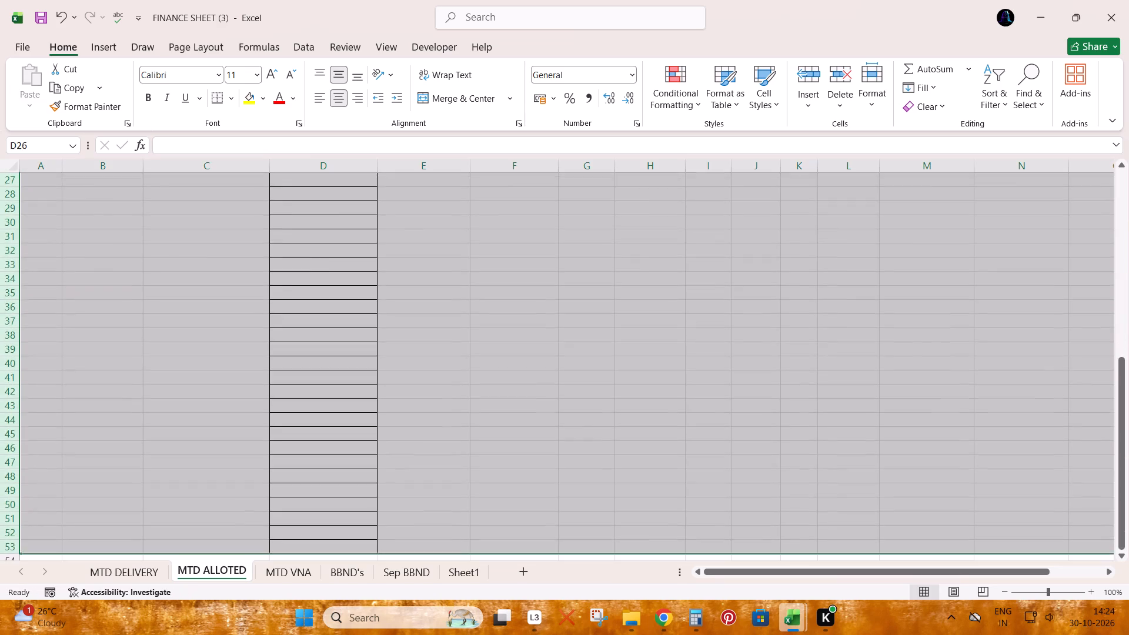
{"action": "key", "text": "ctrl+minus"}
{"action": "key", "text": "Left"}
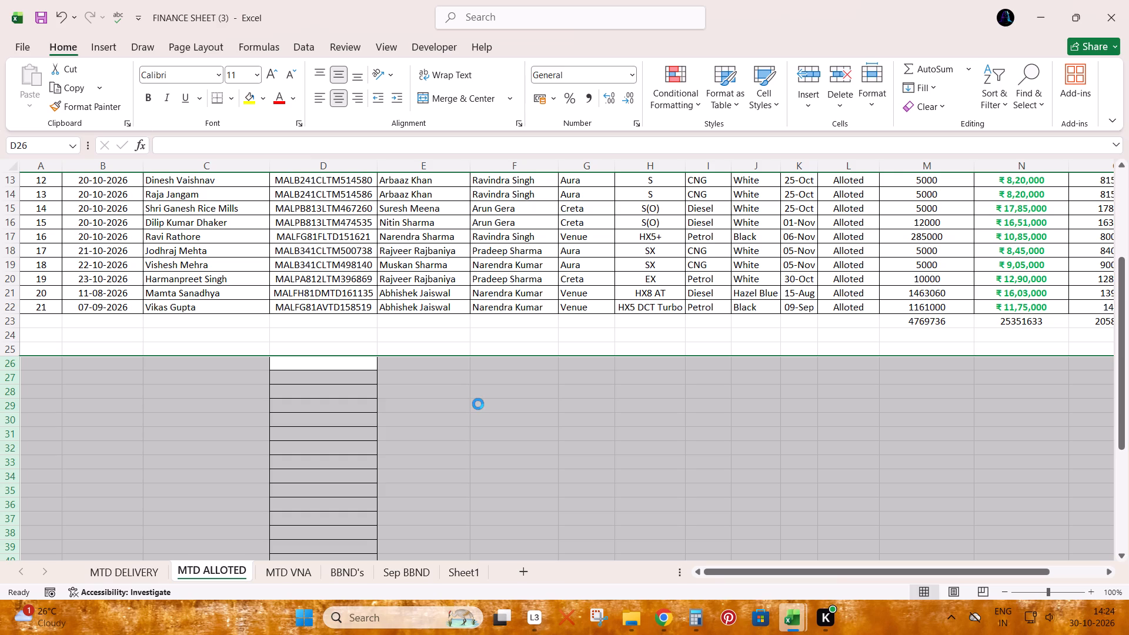
Copy the filtered customer names from Book111 and paste them below the MTD ALLOTED list, starting at cell C26.
{"action": "key", "text": "alt+Tab"}
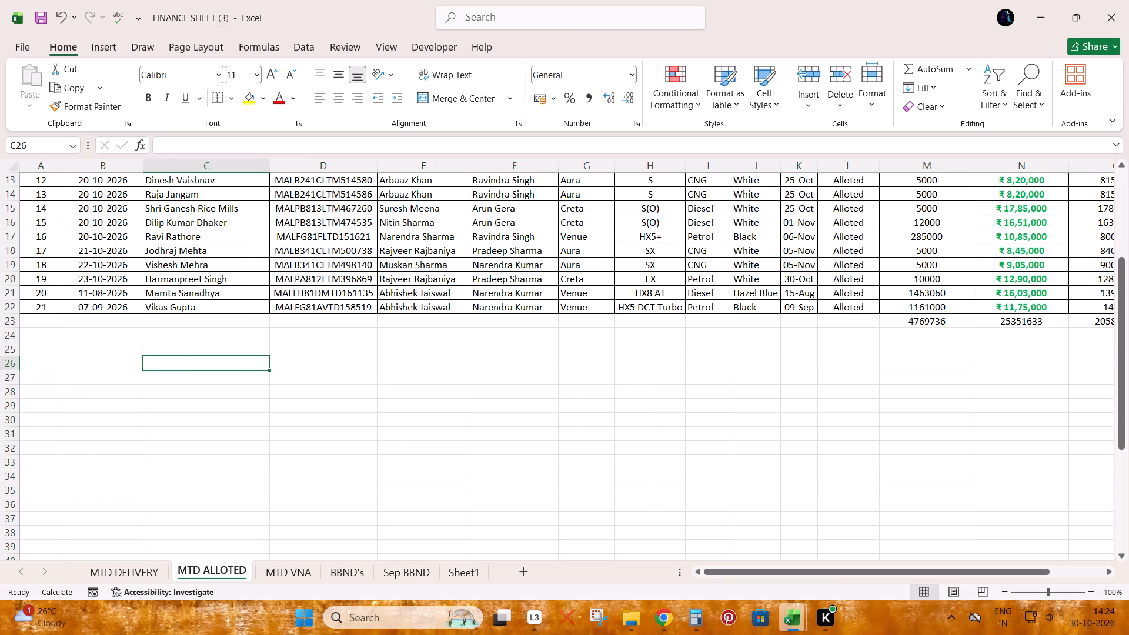
{"action": "key", "text": "Up"}
{"action": "key", "text": "Left"}
{"action": "key", "text": "Left"}
{"action": "key", "text": "Down"}
{"action": "key", "text": "ctrl+shift+Down"}
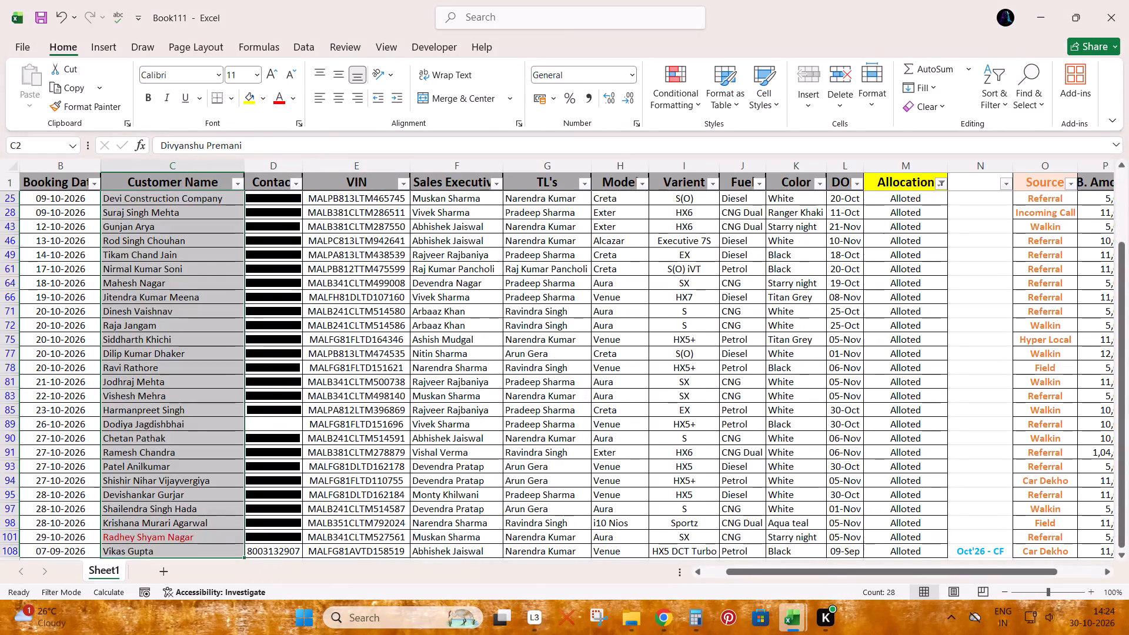
{"action": "key", "text": "ctrl+c"}
{"action": "key", "text": "alt+Tab"}
{"action": "key", "text": "ctrl+v"}
Highlight duplicate values in the whole Customer Name column with Light Red Fill with Dark Red Text.
{"action": "key", "text": "ctrl+space"}
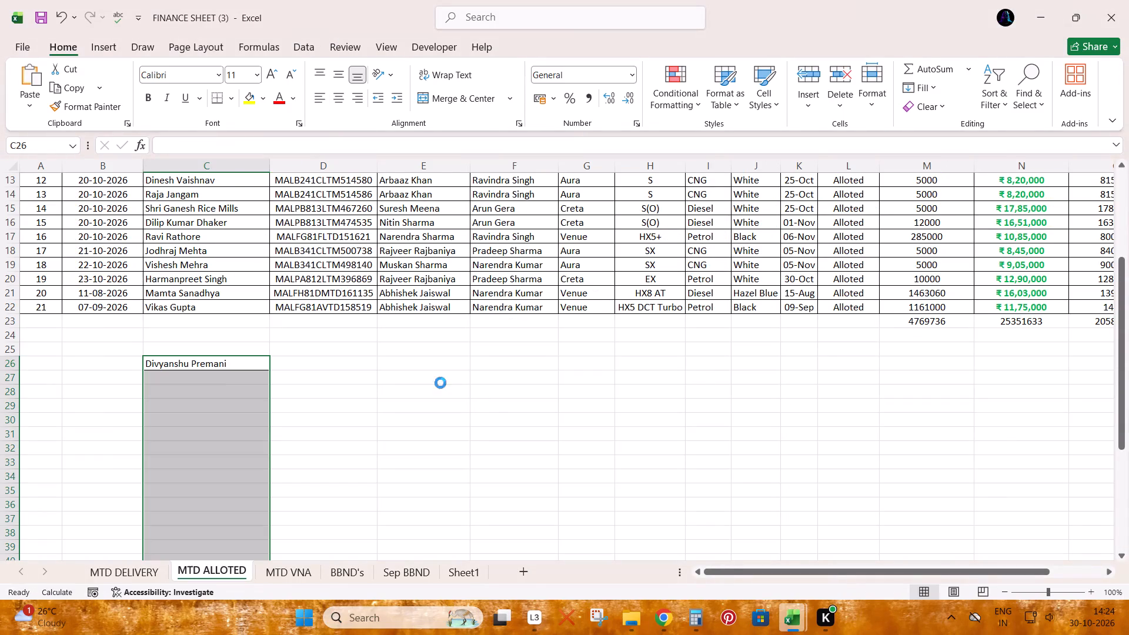
{"action": "left_click", "coordinate": [687, 101]}
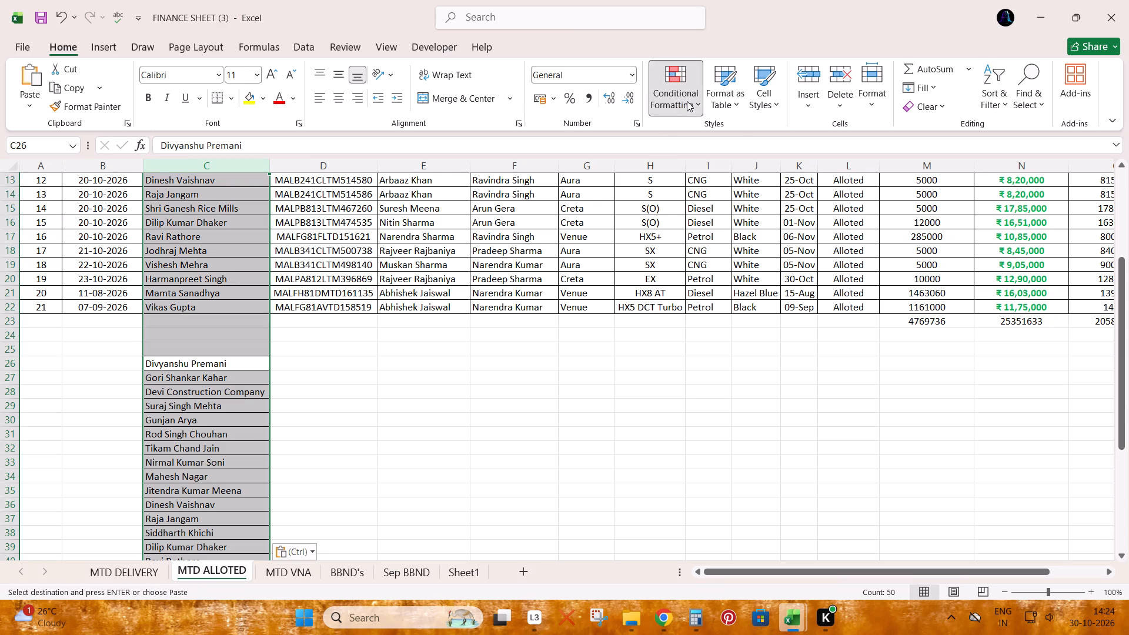
{"action": "left_click", "coordinate": [713, 129]}
{"action": "left_click", "coordinate": [820, 320]}
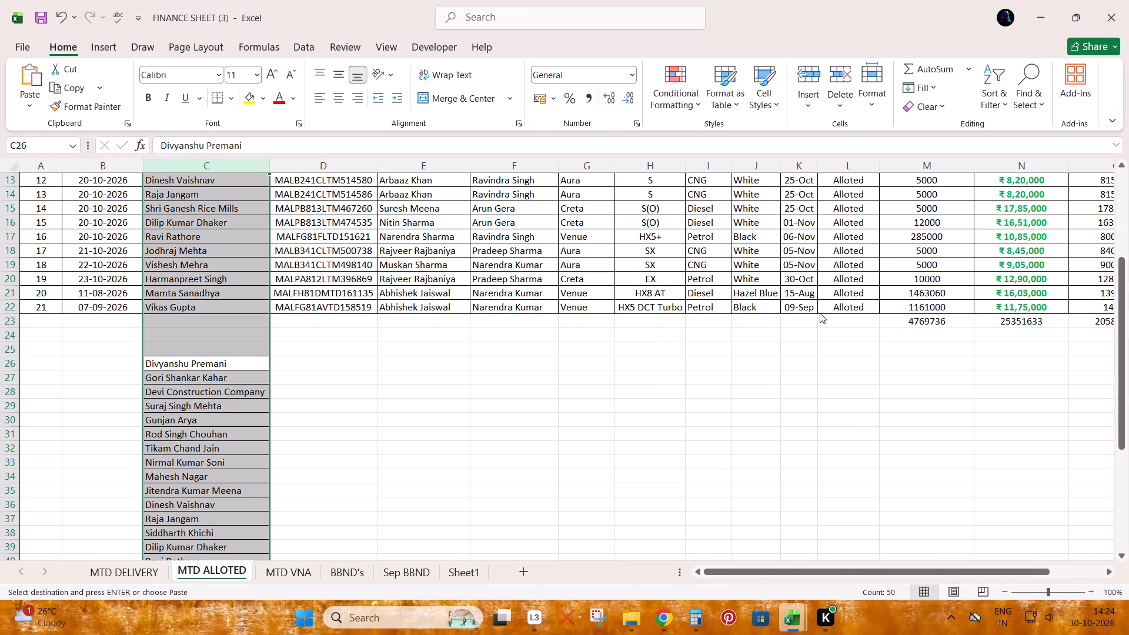
{"action": "key", "text": "Return"}
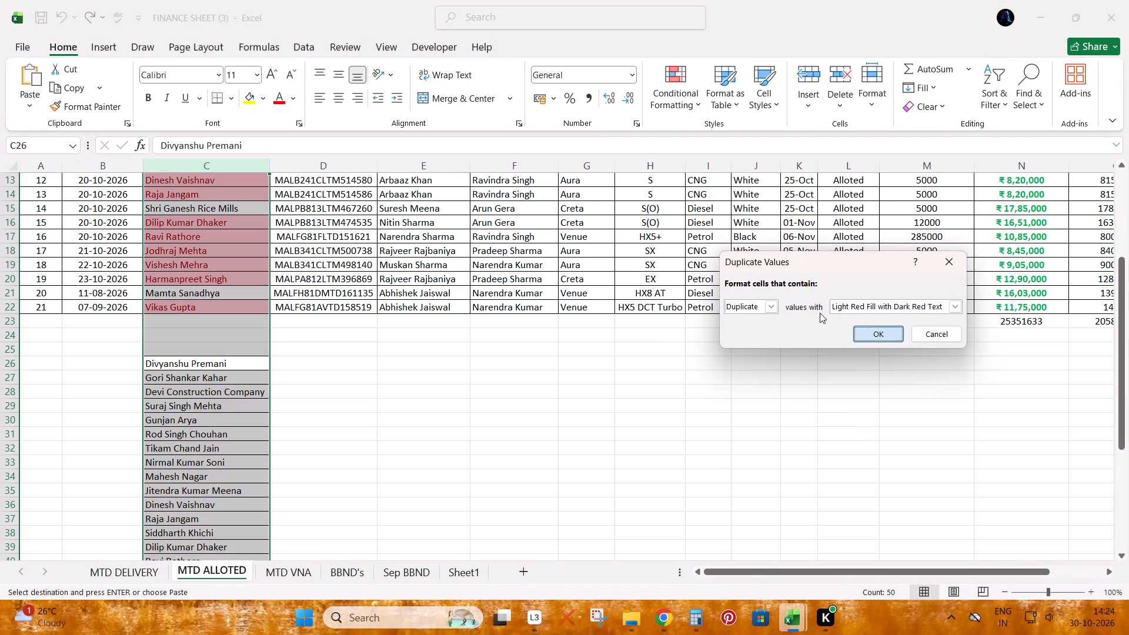
Delete the rows with unhighlighted customer names, Sr. No. 2 and 6, from the MTD ALLOTED list.
{"action": "scroll", "coordinate": [279, 383], "scroll_direction": "up", "scroll_amount": 5}
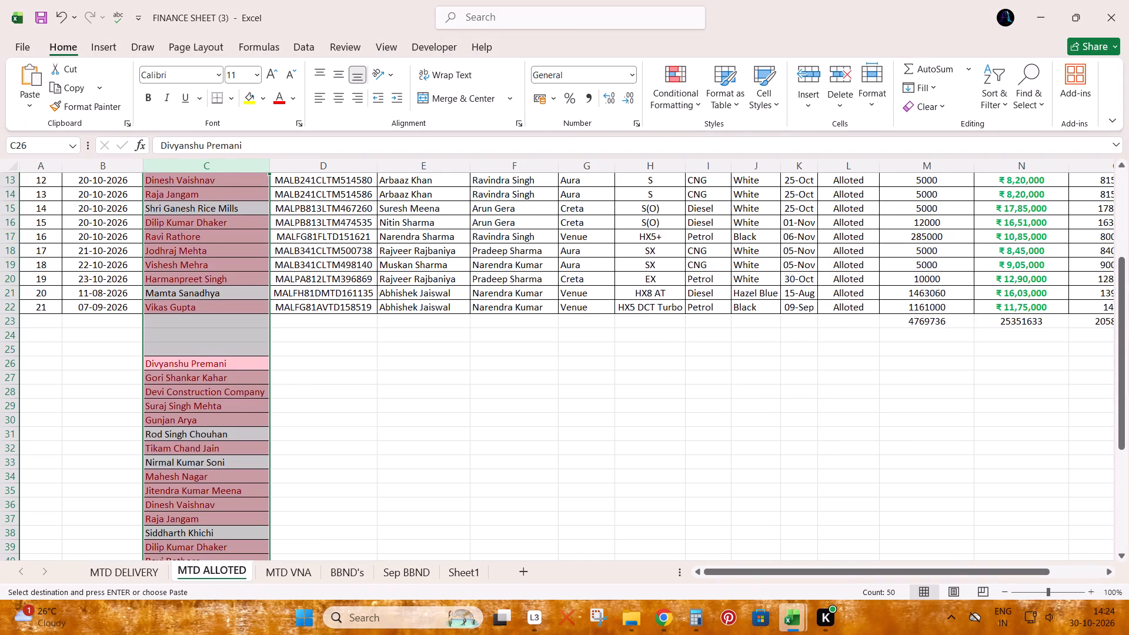
{"action": "scroll", "coordinate": [239, 349], "scroll_direction": "up", "scroll_amount": 11}
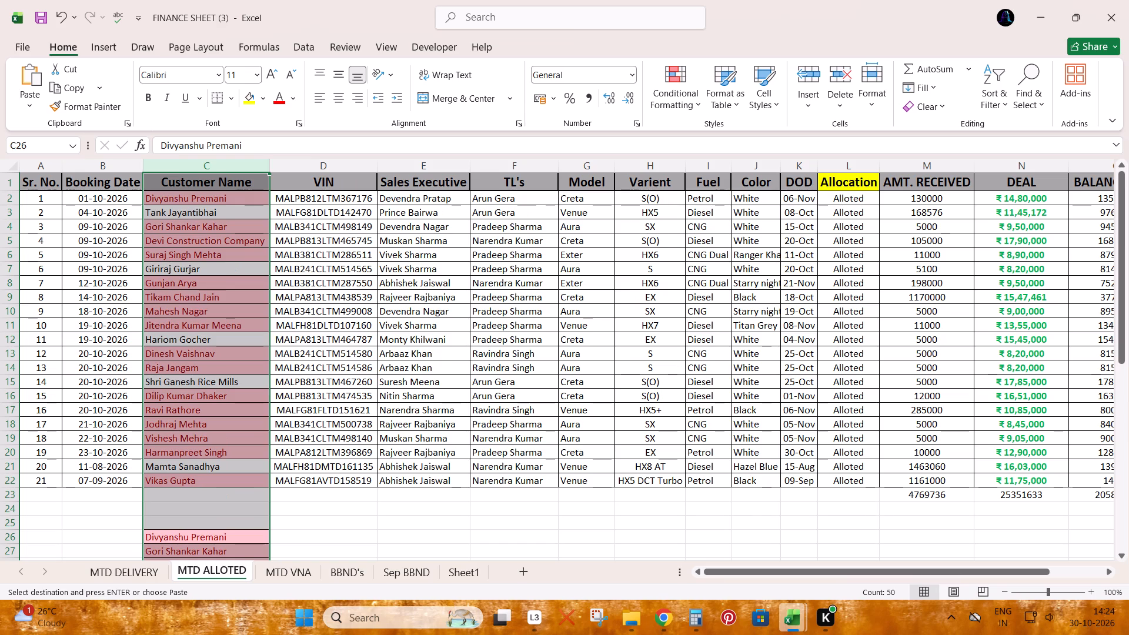
{"action": "scroll", "coordinate": [239, 349], "scroll_direction": "up", "scroll_amount": 4}
{"action": "left_click", "coordinate": [229, 263]}
{"action": "scroll", "coordinate": [220, 230], "scroll_direction": "up", "scroll_amount": 3}
{"action": "left_click", "coordinate": [220, 211]}
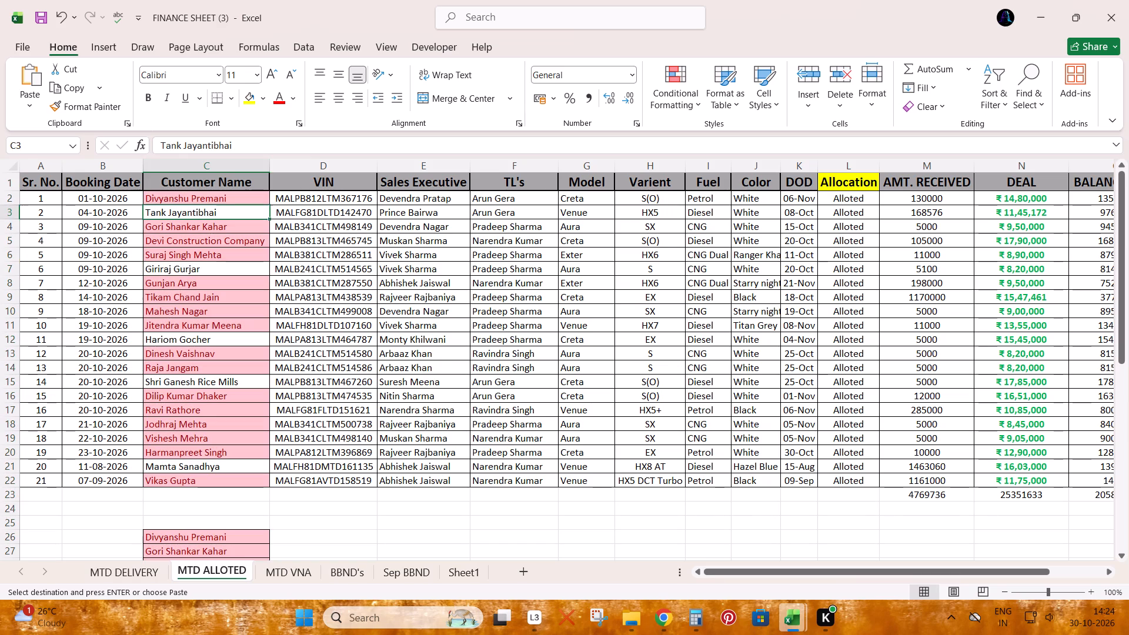
{"action": "key", "text": "shift+space"}
{"action": "key", "text": "ctrl+minus"}
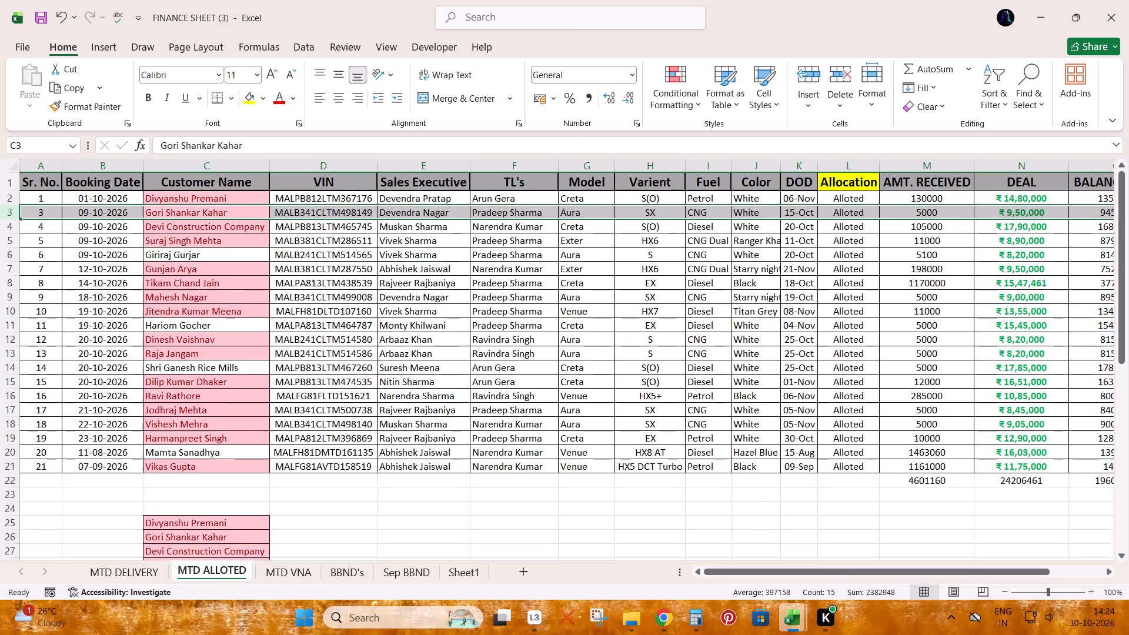
{"action": "left_click", "coordinate": [199, 256]}
{"action": "key", "text": "shift+space"}
{"action": "key", "text": "ctrl+minus"}
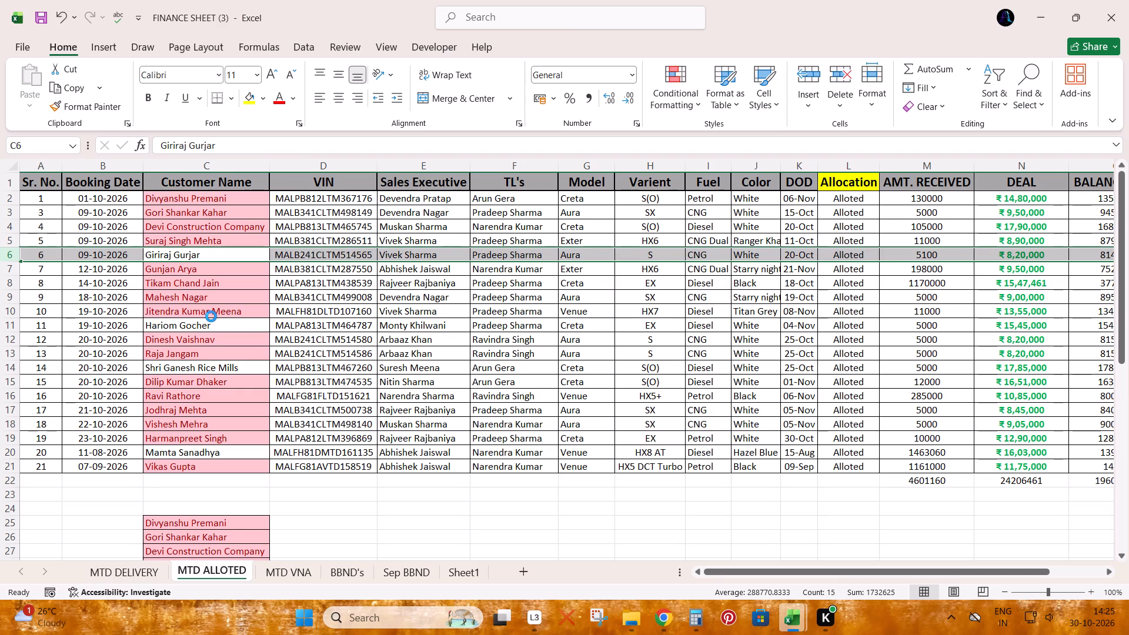
Delete the remaining rows with unhighlighted customer names, Sr. No. 11, 14 and 20, from the MTD ALLOTED list.
{"action": "left_click", "coordinate": [210, 312]}
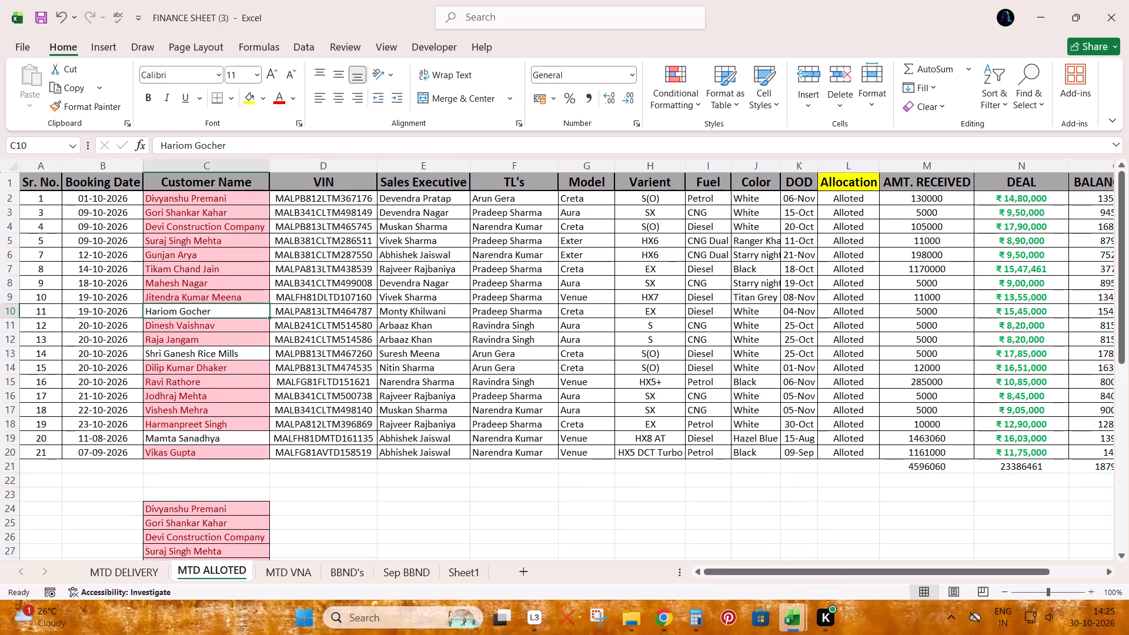
{"action": "key", "text": "shift+space"}
{"action": "key", "text": "ctrl+minus"}
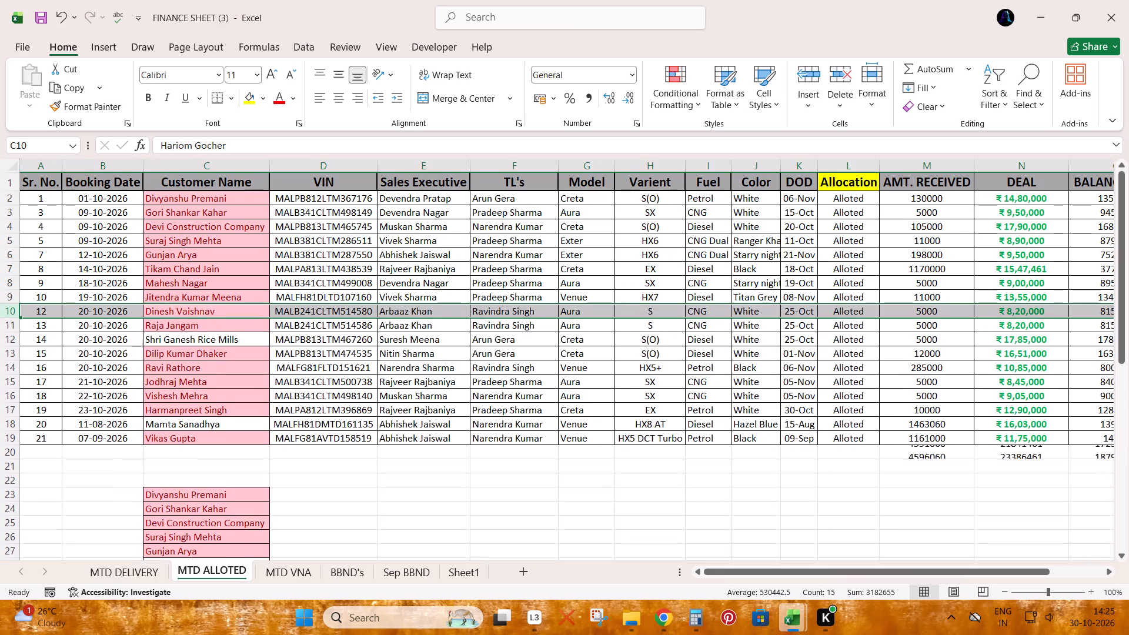
{"action": "left_click", "coordinate": [225, 338]}
{"action": "key", "text": "shift+space"}
{"action": "scroll", "coordinate": [222, 333], "scroll_direction": "up", "scroll_amount": 1, "text": "ctrl"}
{"action": "key", "text": "ctrl+minus"}
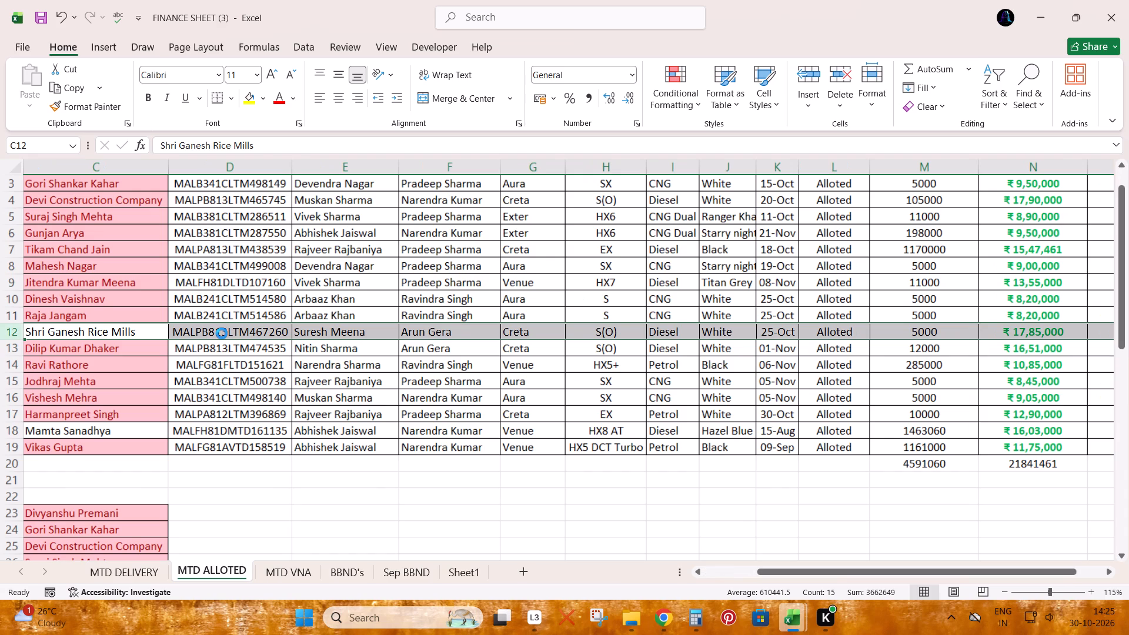
{"action": "scroll", "coordinate": [265, 341], "scroll_direction": "down", "scroll_amount": 1, "text": "ctrl"}
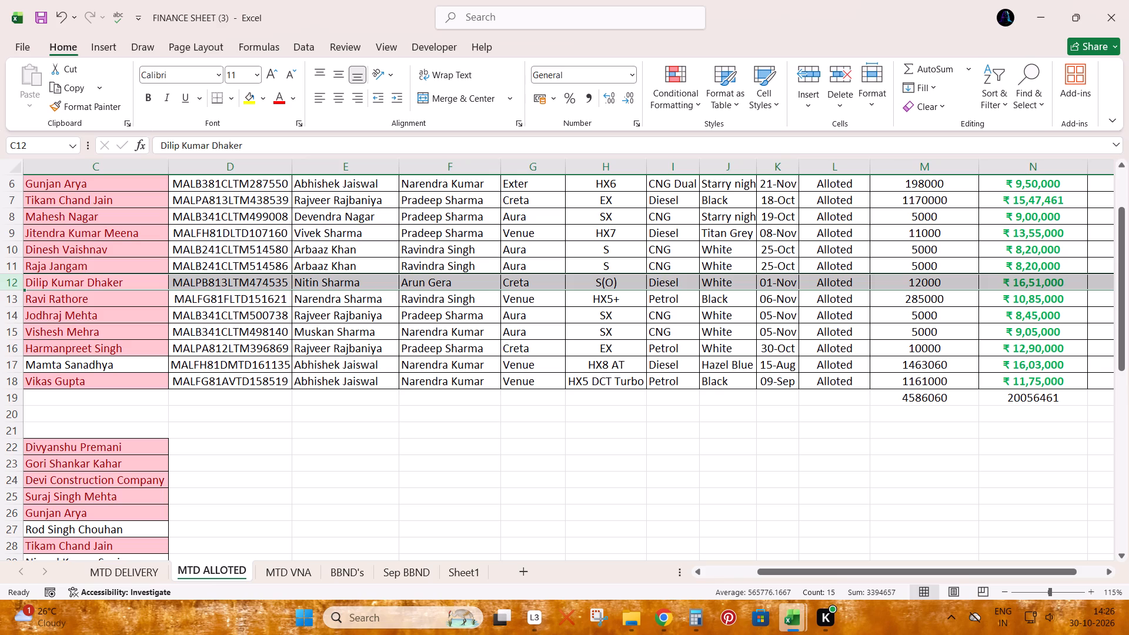
{"action": "scroll", "coordinate": [271, 343], "scroll_direction": "down", "scroll_amount": 1, "text": "ctrl"}
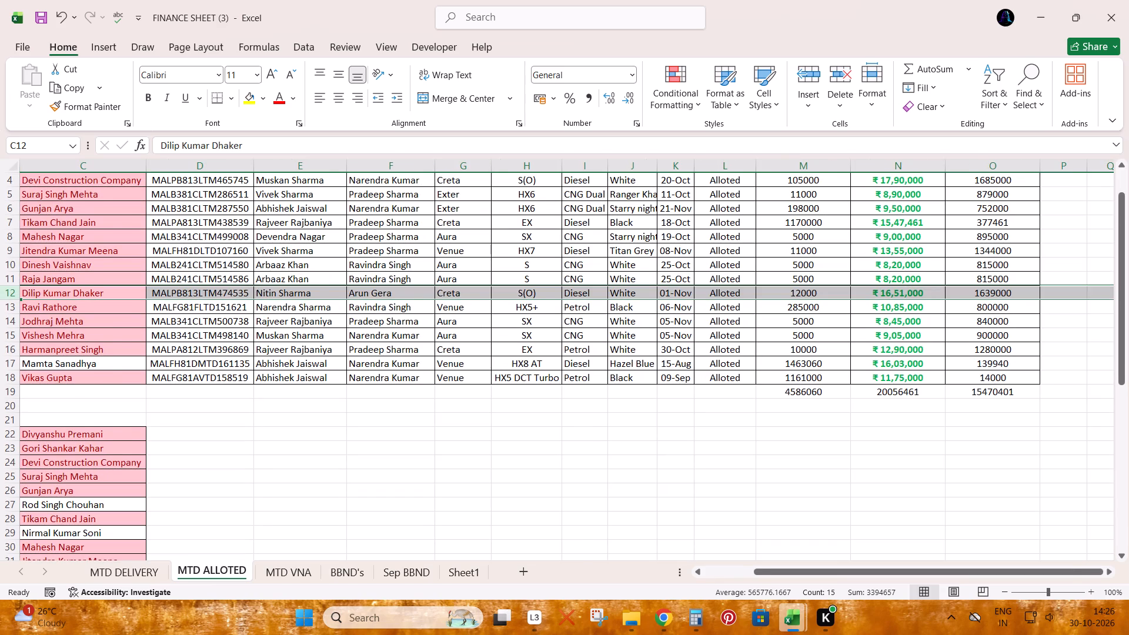
{"action": "scroll", "coordinate": [236, 372], "scroll_direction": "down", "scroll_amount": 1, "text": "ctrl"}
{"action": "left_click", "coordinate": [158, 370]}
{"action": "key", "text": "shift+space"}
{"action": "key", "text": "ctrl+minus"}
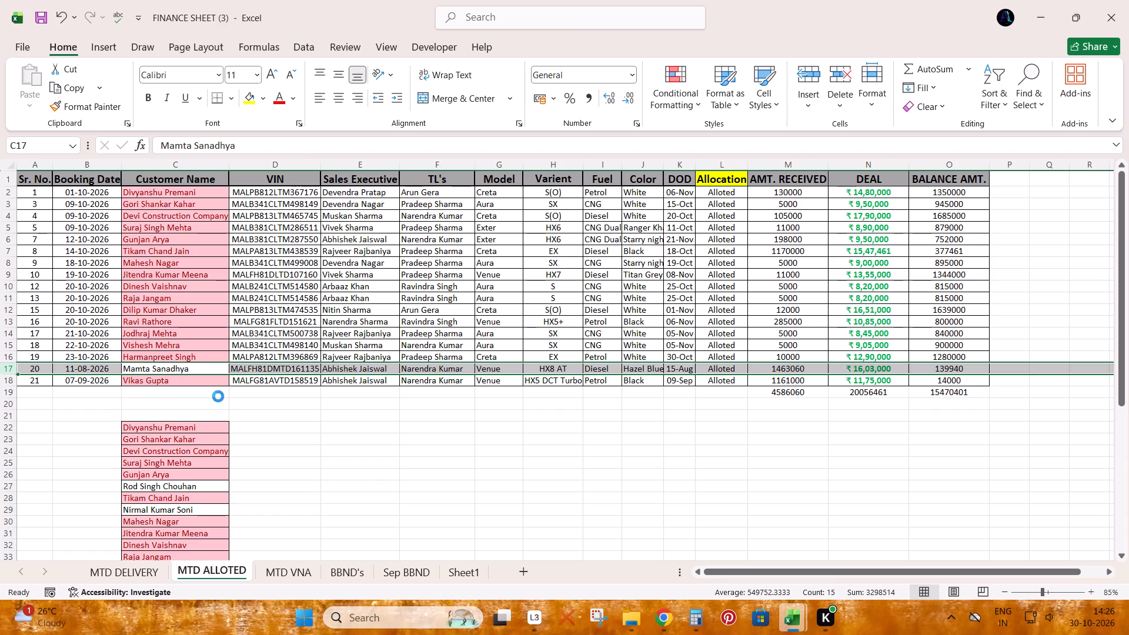
Copy the names left unhighlighted by fill in the lower MTD ALLOTED list and paste them below the Book111 table at cell C125.
{"action": "scroll", "coordinate": [219, 400], "scroll_direction": "down", "scroll_amount": 4}
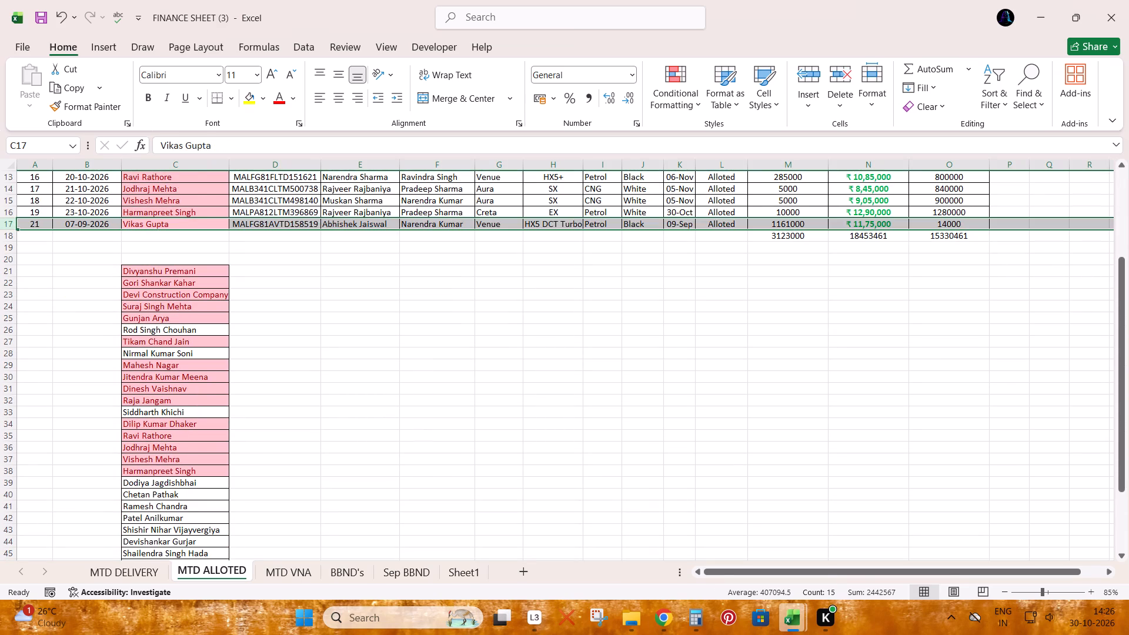
{"action": "left_click", "coordinate": [185, 329]}
{"action": "left_click", "coordinate": [201, 353], "text": "ctrl"}
{"action": "left_click", "coordinate": [212, 412], "text": "ctrl"}
{"action": "scroll", "coordinate": [272, 375], "scroll_direction": "down", "scroll_amount": 4}
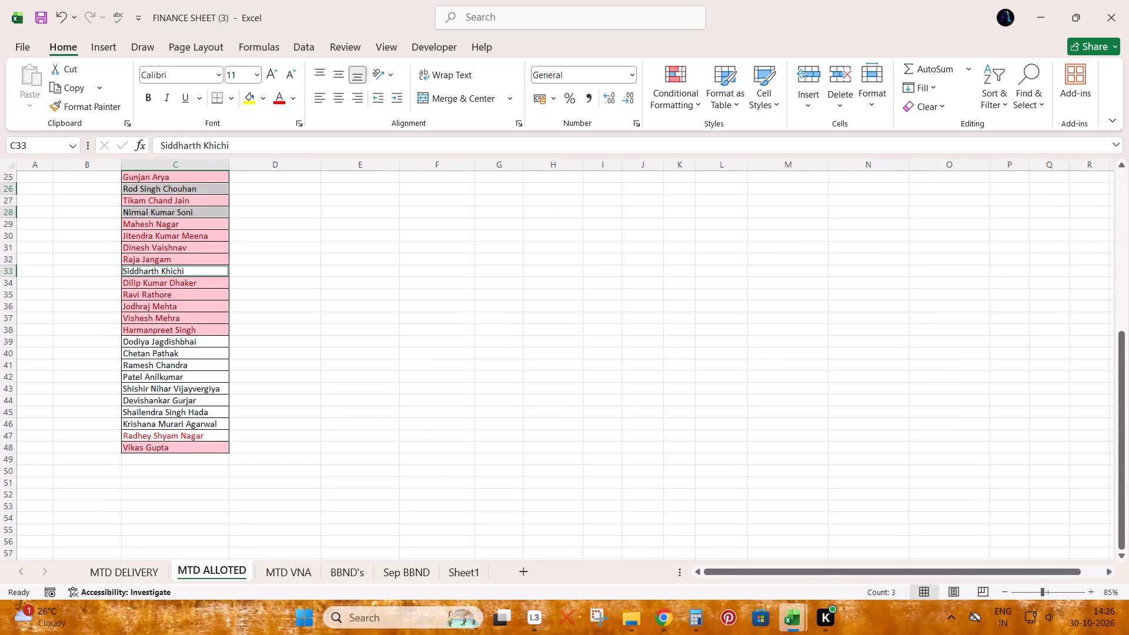
{"action": "left_click_drag", "start_coordinate": [195, 344], "coordinate": [200, 435], "text": "ctrl"}
{"action": "key", "text": "ctrl+c"}
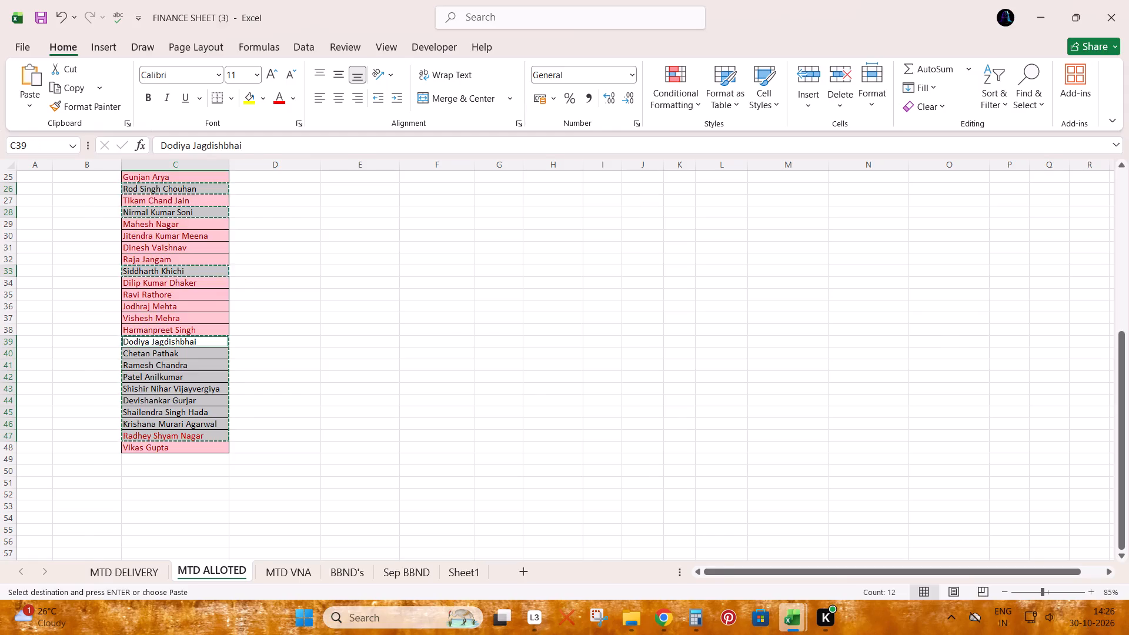
{"action": "key", "text": "alt+Tab"}
{"action": "scroll", "coordinate": [253, 409], "scroll_direction": "down", "scroll_amount": 3}
{"action": "scroll", "coordinate": [246, 415], "scroll_direction": "up", "scroll_amount": 1}
{"action": "scroll", "coordinate": [243, 417], "scroll_direction": "down", "scroll_amount": 1}
{"action": "scroll", "coordinate": [182, 537], "scroll_direction": "down", "scroll_amount": 3}
{"action": "left_click", "coordinate": [168, 509]}
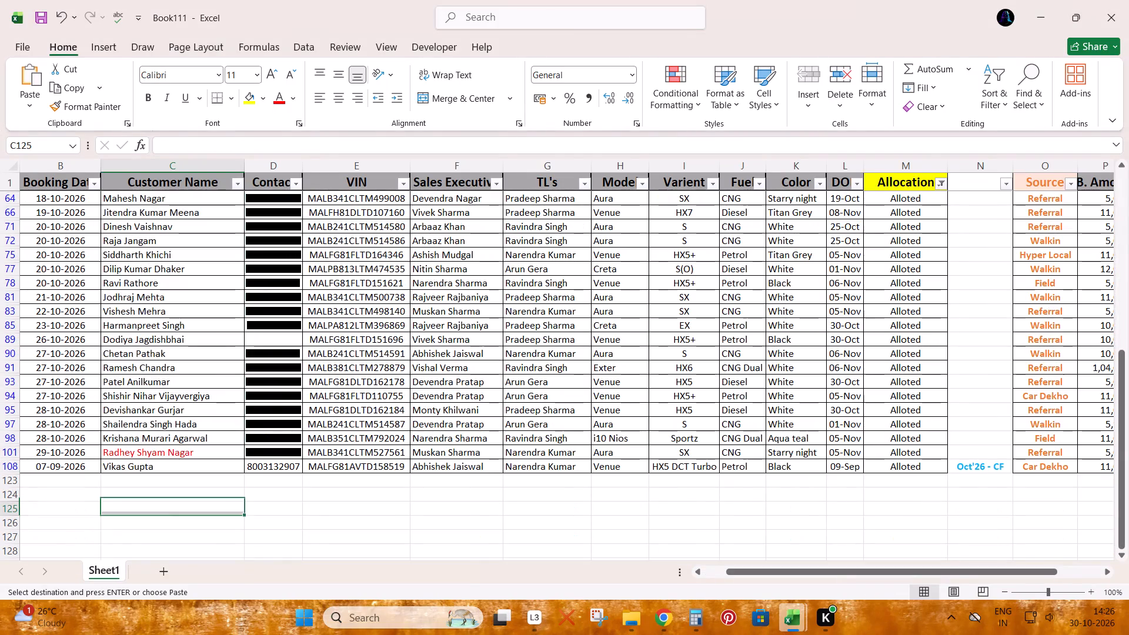
{"action": "key", "text": "ctrl+v"}
Highlight duplicate values in Book111's whole Customer Name column with Light Red Fill with Dark Red Text.
{"action": "key", "text": "ctrl+space"}
{"action": "left_click", "coordinate": [660, 88]}
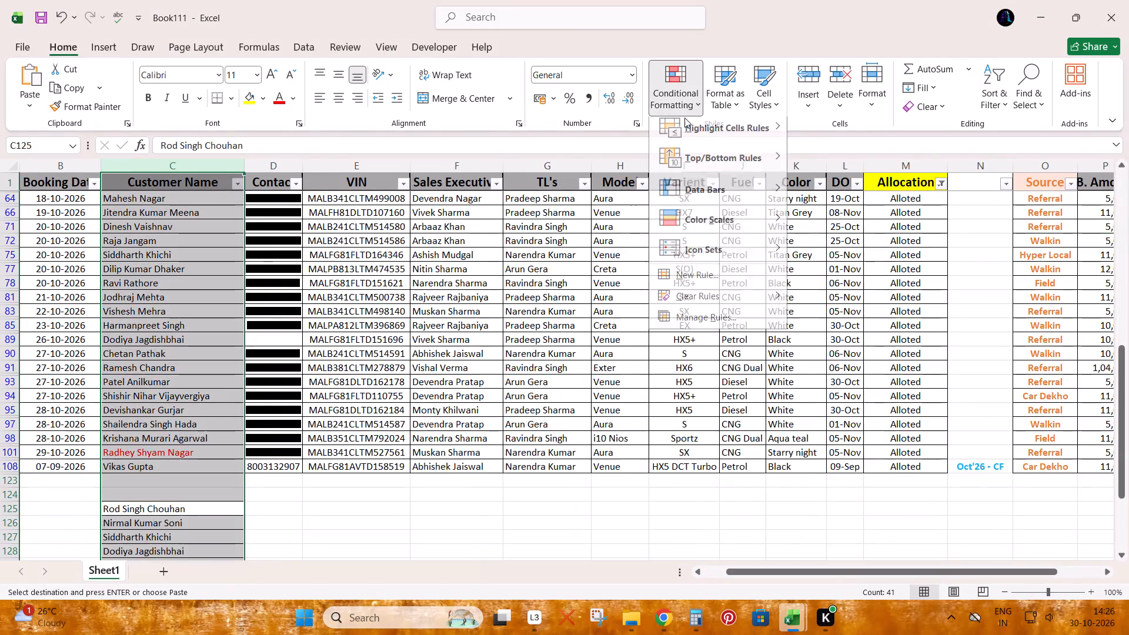
{"action": "left_click", "coordinate": [723, 152]}
{"action": "left_click", "coordinate": [741, 138]}
{"action": "left_click", "coordinate": [841, 322]}
{"action": "key", "text": "Return"}
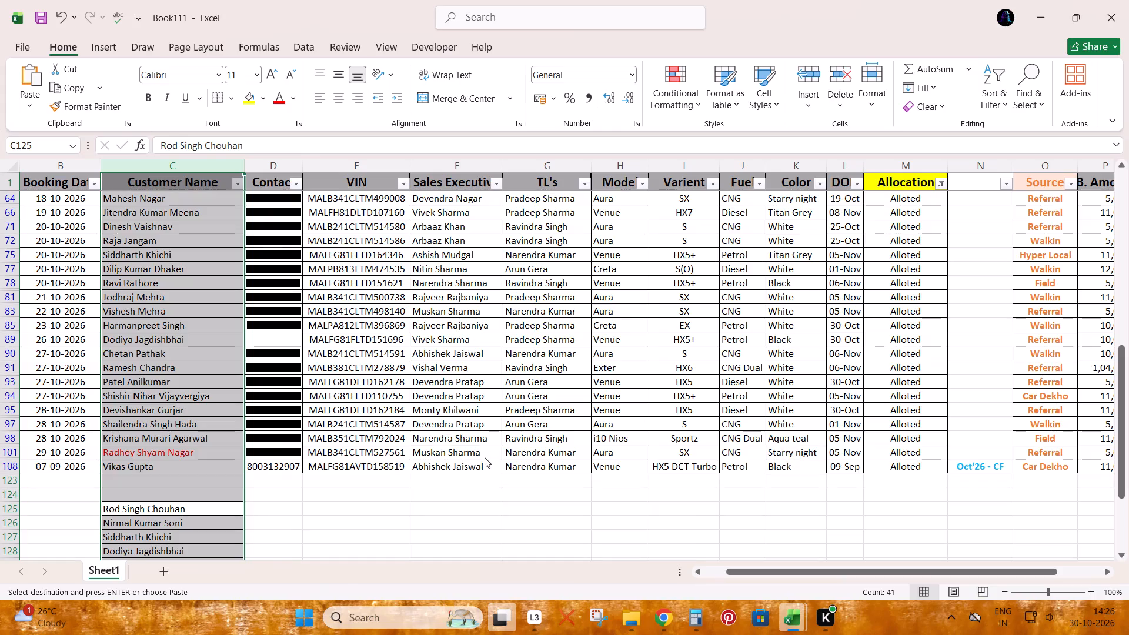
Filter Book111's Customer Name column by the light red duplicate highlight color.
{"action": "scroll", "coordinate": [251, 385], "scroll_direction": "down", "scroll_amount": 3}
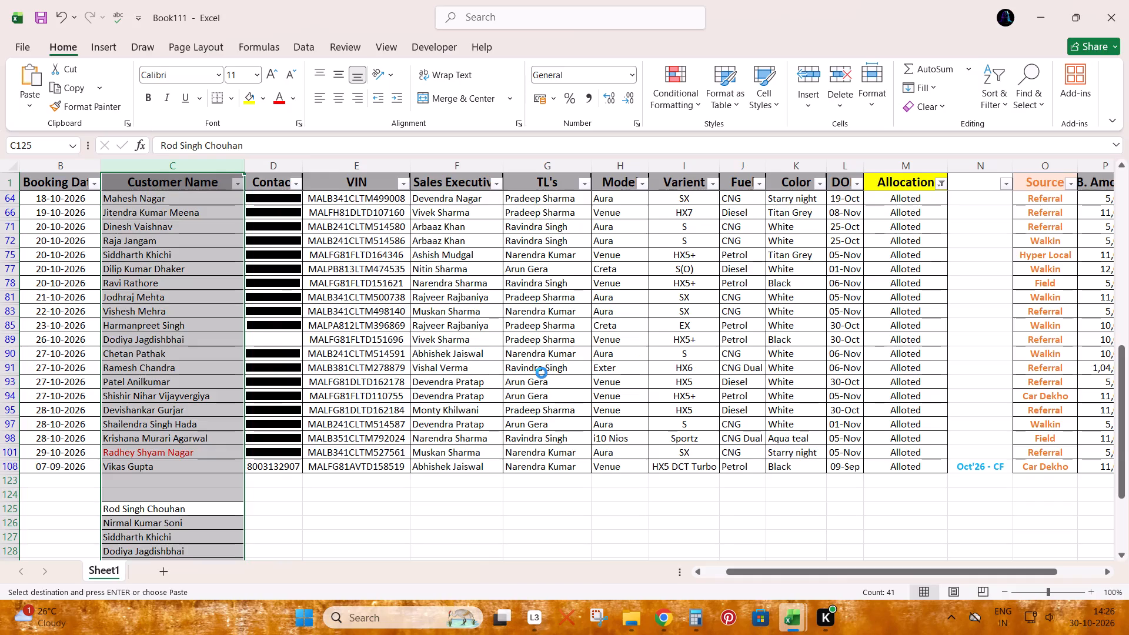
{"action": "left_click", "coordinate": [199, 296]}
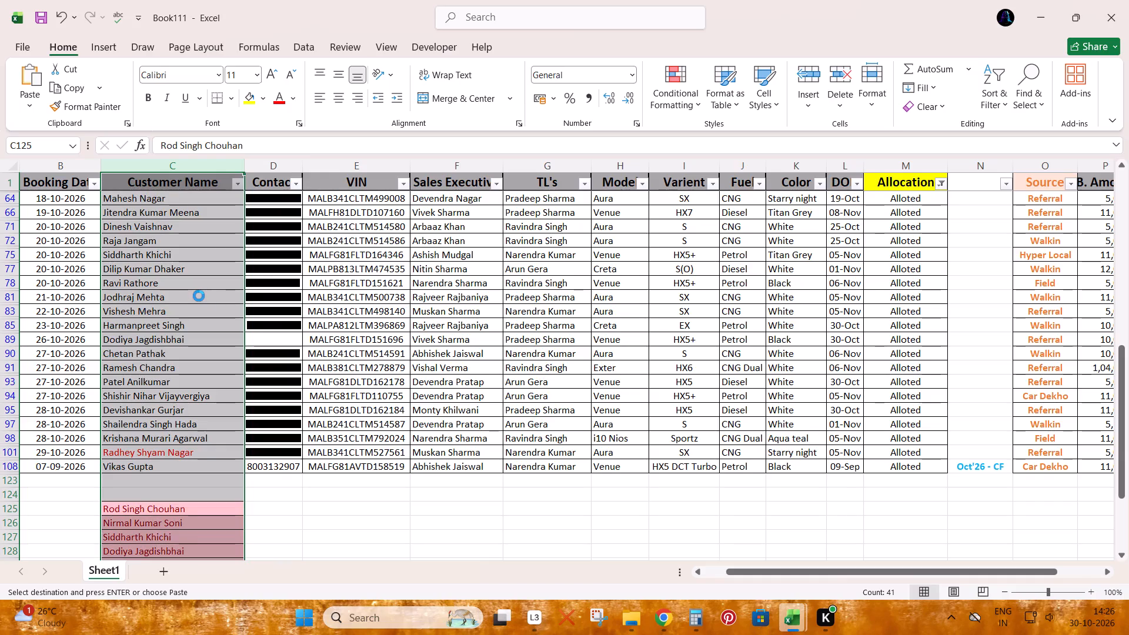
{"action": "key", "text": "ctrl+Up"}
{"action": "key", "text": "ctrl+Up"}
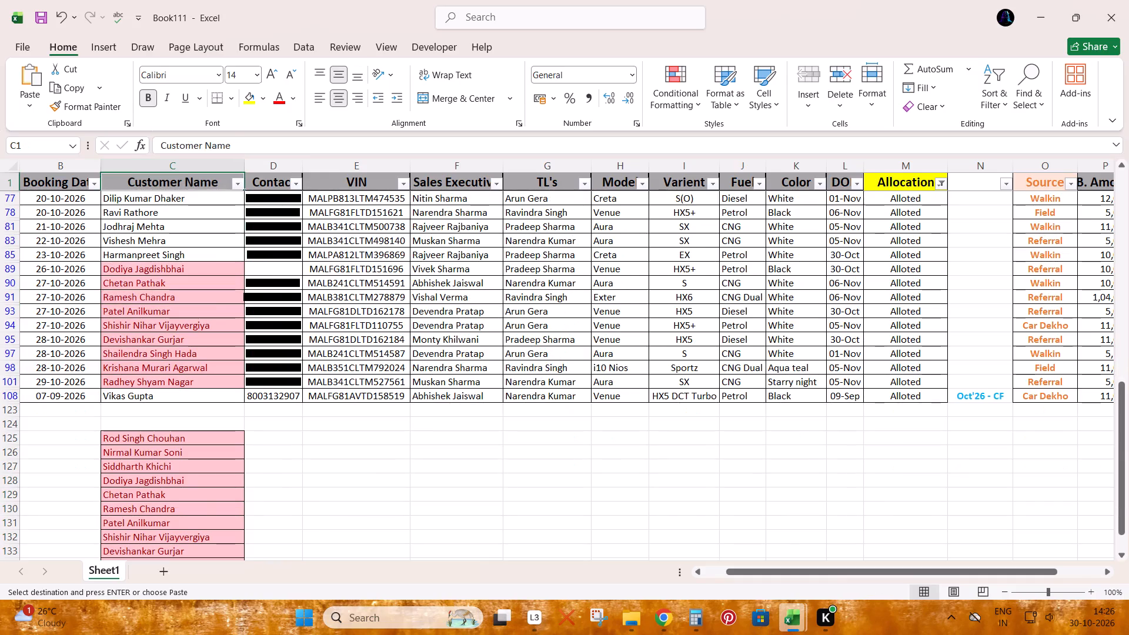
{"action": "key", "text": "alt+Down"}
{"action": "key", "text": "Down"}
{"action": "key", "text": "Down"}
{"action": "key", "text": "Down"}
{"action": "key", "text": "Down"}
{"action": "key", "text": "Down"}
{"action": "key", "text": "Down"}
{"action": "key", "text": "Down"}
{"action": "key", "text": "Right"}
{"action": "key", "text": "Left"}
{"action": "key", "text": "Up"}
{"action": "key", "text": "Right"}
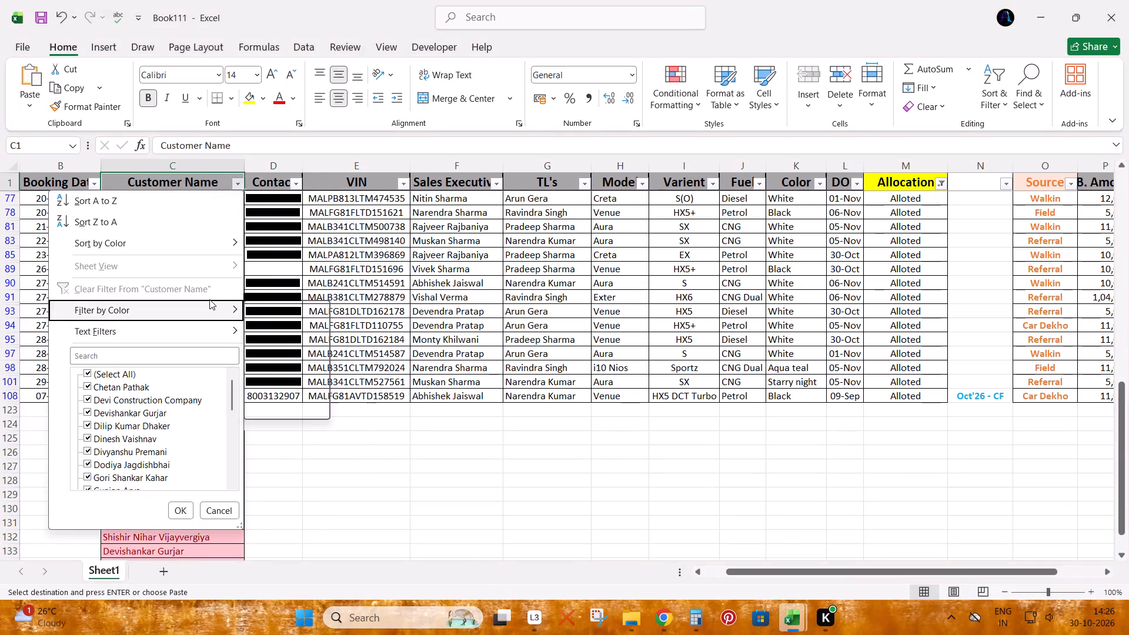
{"action": "key", "text": "Down"}
{"action": "key", "text": "Up"}
{"action": "key", "text": "Return"}
{"action": "key", "text": "Down"}
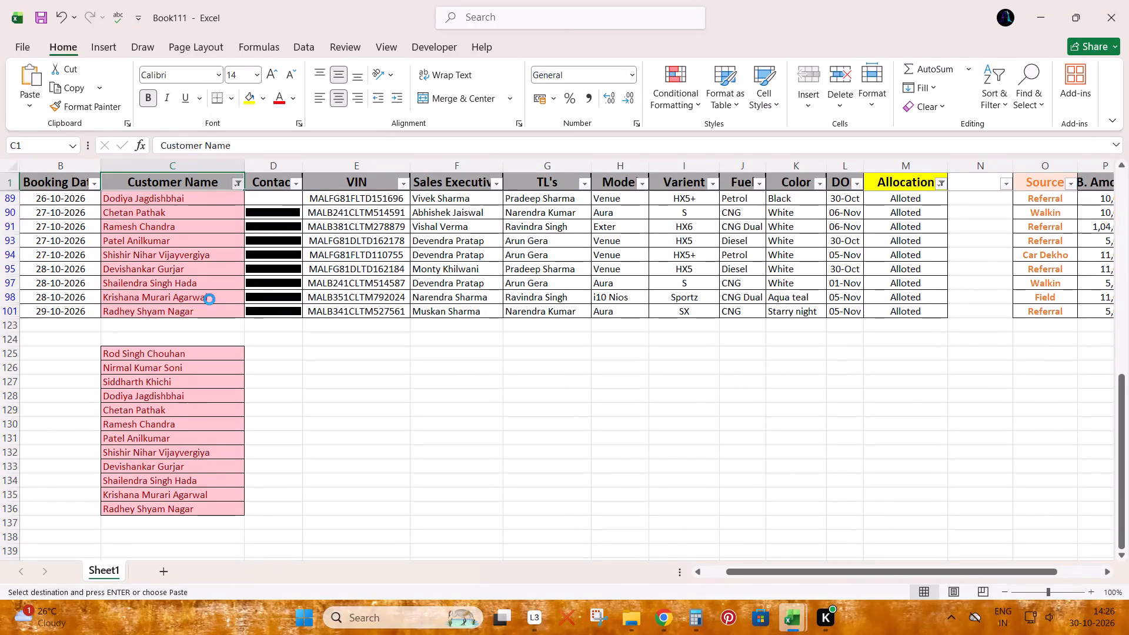
{"action": "key", "text": "Right"}
{"action": "key", "text": "Down"}
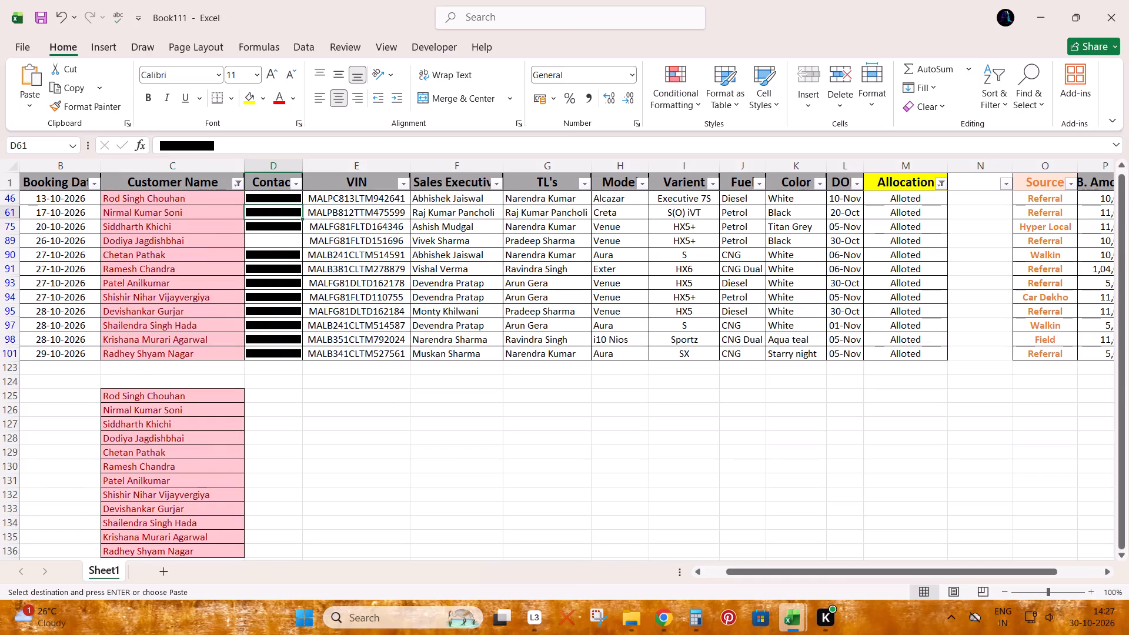
{"action": "key", "text": "Up"}
{"action": "key", "text": "Left"}
{"action": "key", "text": "Up"}
Switch to the finance workbook and insert blank rows above the MTD ALLOTED totals row, directly below Sr. No. 21.
{"action": "key", "text": "alt+Tab"}
{"action": "key", "text": "Up"}
{"action": "key", "text": "ctrl+Up"}
{"action": "key", "text": "ctrl+Up"}
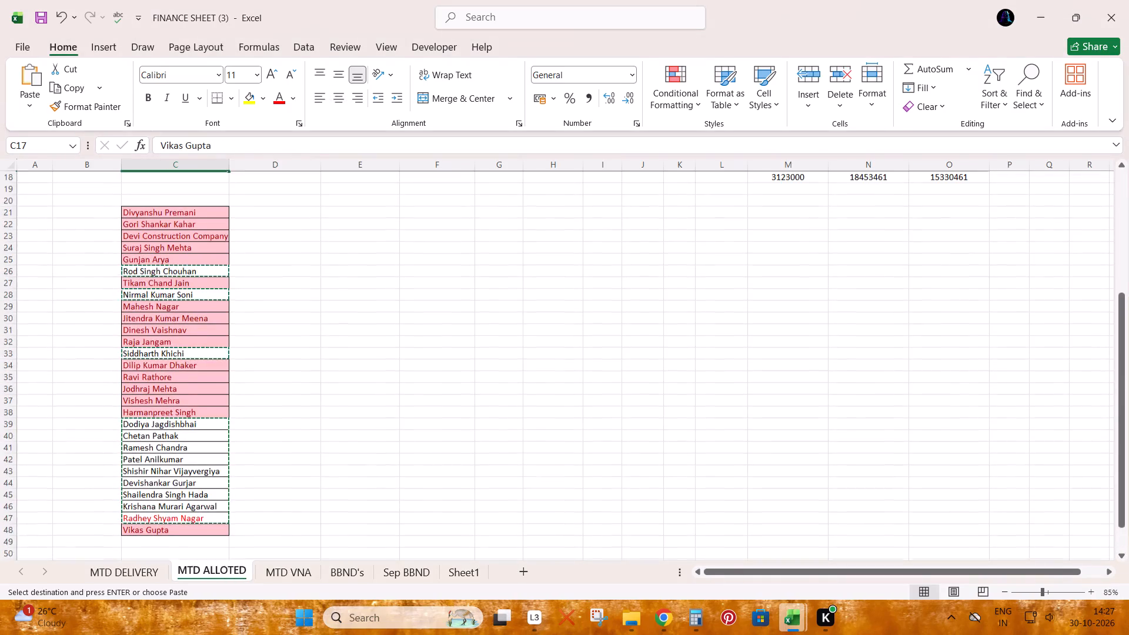
{"action": "key", "text": "Escape"}
{"action": "key", "text": "Escape"}
{"action": "key", "text": "Down"}
{"action": "key", "text": "shift+space"}
{"action": "key", "text": "ctrl+plus"}
{"action": "key", "text": "ctrl+plus"}
{"action": "key", "text": "ctrl+plus"}
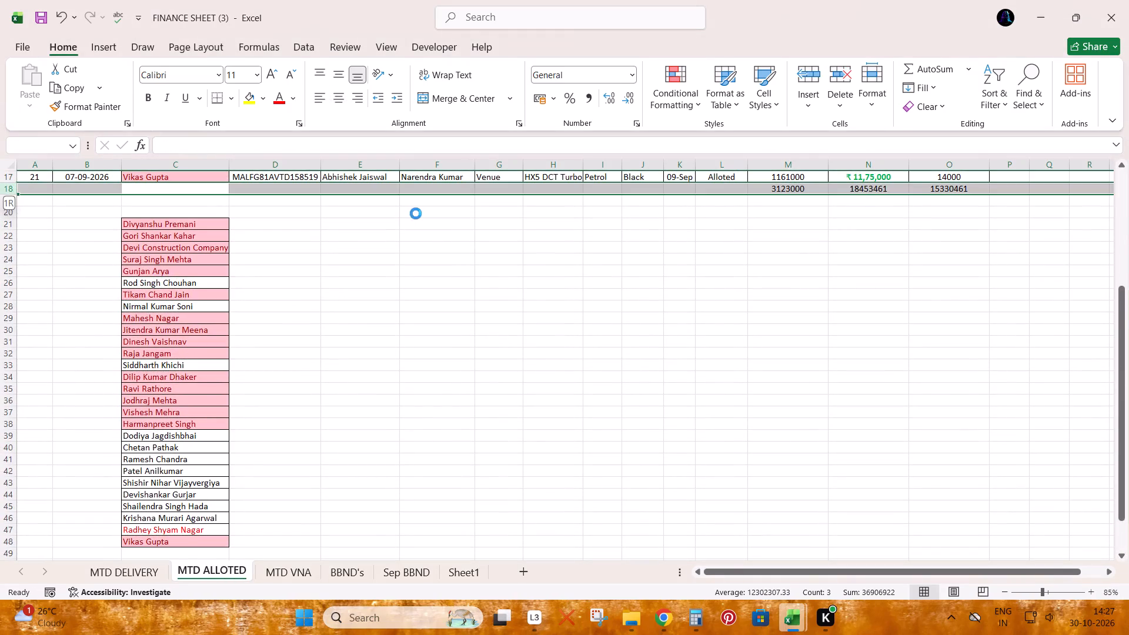
{"action": "key", "text": "ctrl+plus"}
{"action": "key", "text": "ctrl+plus"}
{"action": "key", "text": "ctrl+plus"}
{"action": "key", "text": "ctrl+plus"}
{"action": "key", "text": "ctrl+plus"}
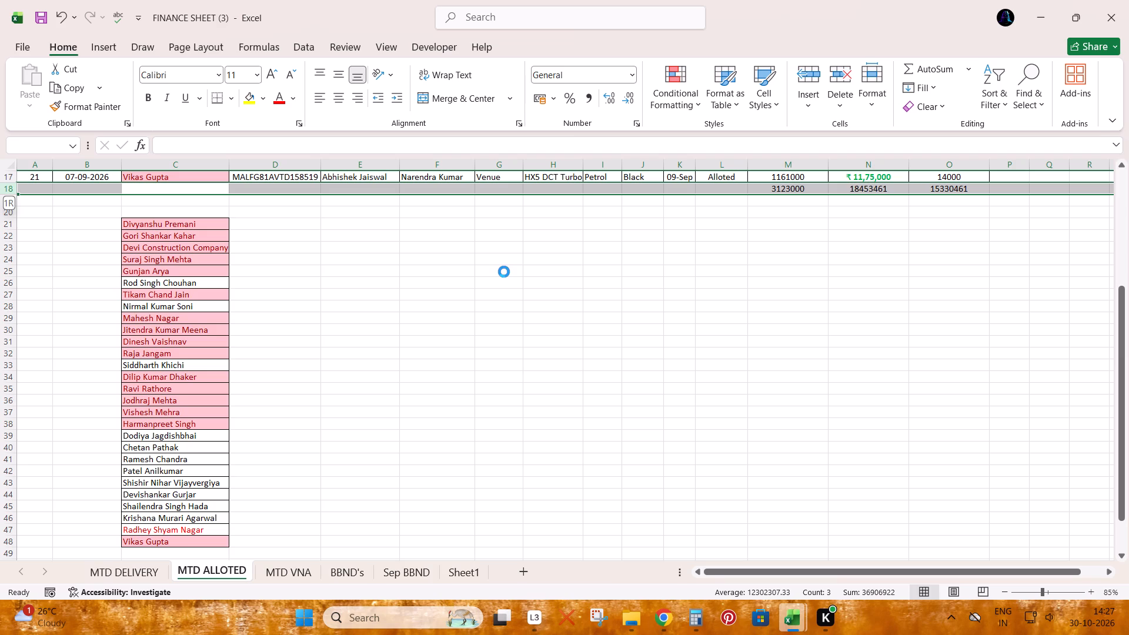
{"action": "left_click", "coordinate": [504, 272]}
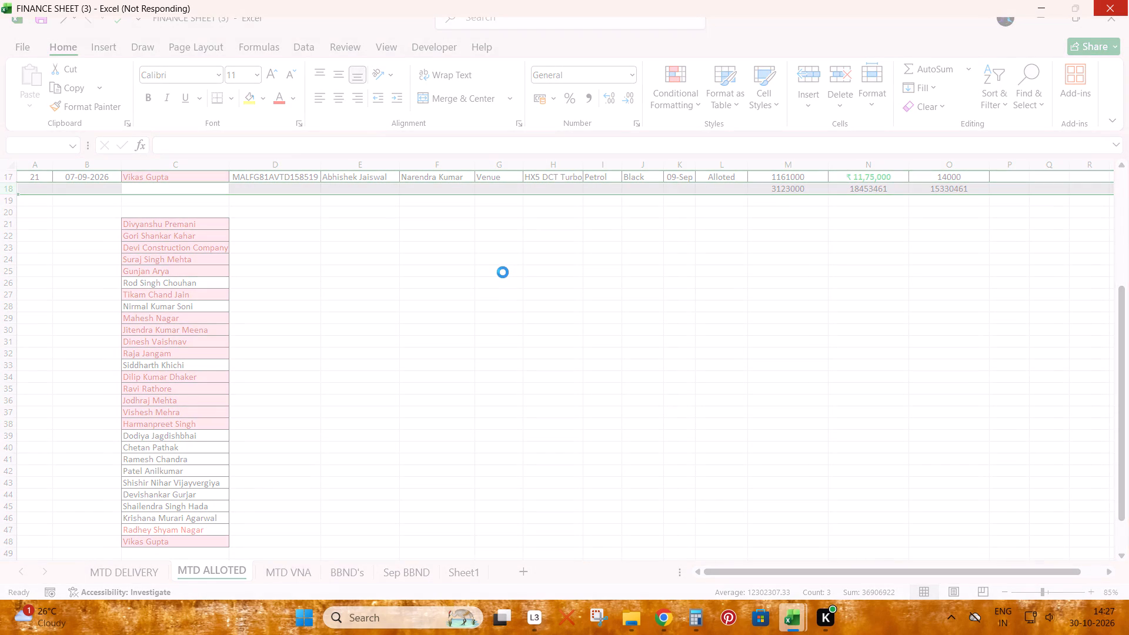
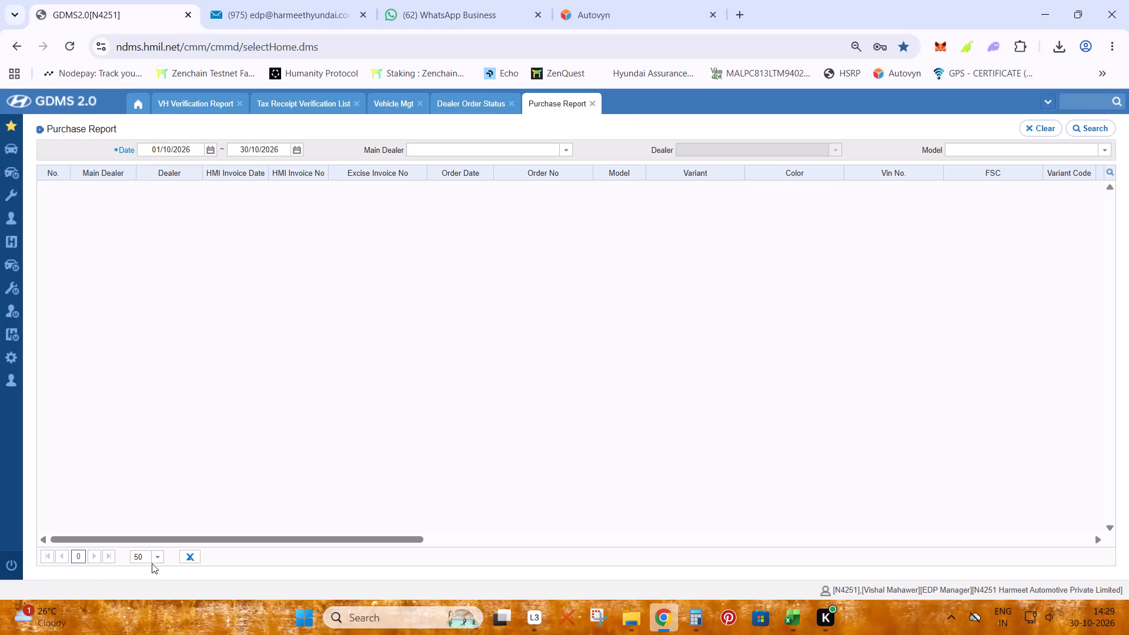
In the GDMS Purchase Report, set the number of rows per page to 300 to load the October 2026 records.
{"action": "left_click", "coordinate": [149, 557]}
{"action": "left_click", "coordinate": [148, 546]}
Close the Autovyn browser tab.
{"action": "left_click", "coordinate": [716, 14]}
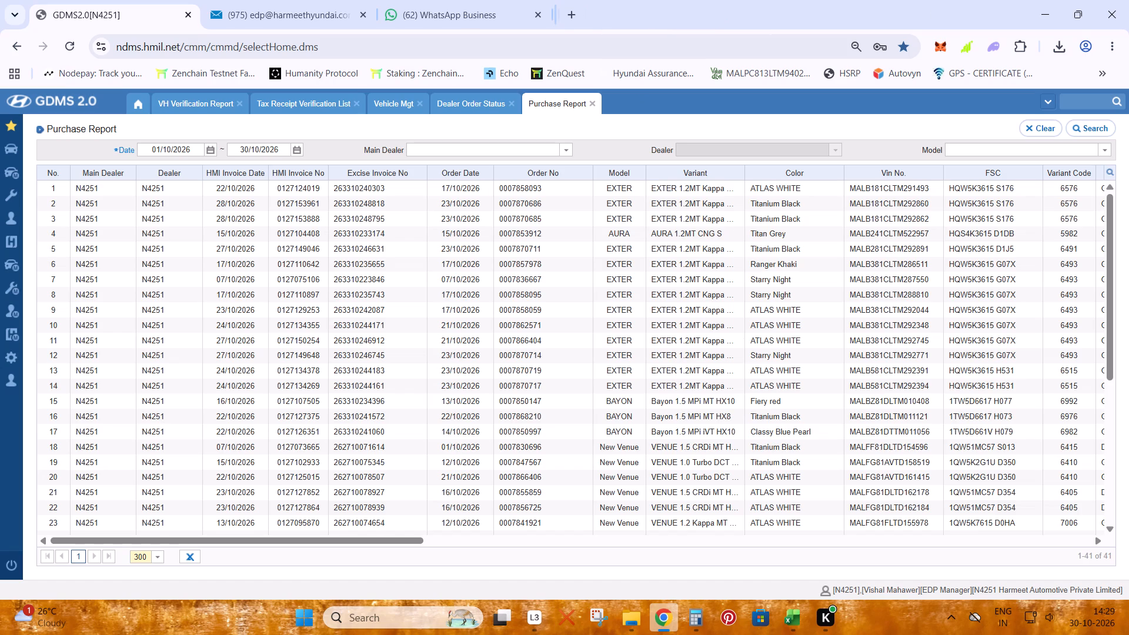
Look through the loaded Purchase Report rows down to the latest October invoices.
{"action": "scroll", "coordinate": [846, 488], "scroll_direction": "down", "scroll_amount": 6}
{"action": "scroll", "coordinate": [846, 488], "scroll_direction": "up", "scroll_amount": 1}
{"action": "scroll", "coordinate": [846, 488], "scroll_direction": "down", "scroll_amount": 4}
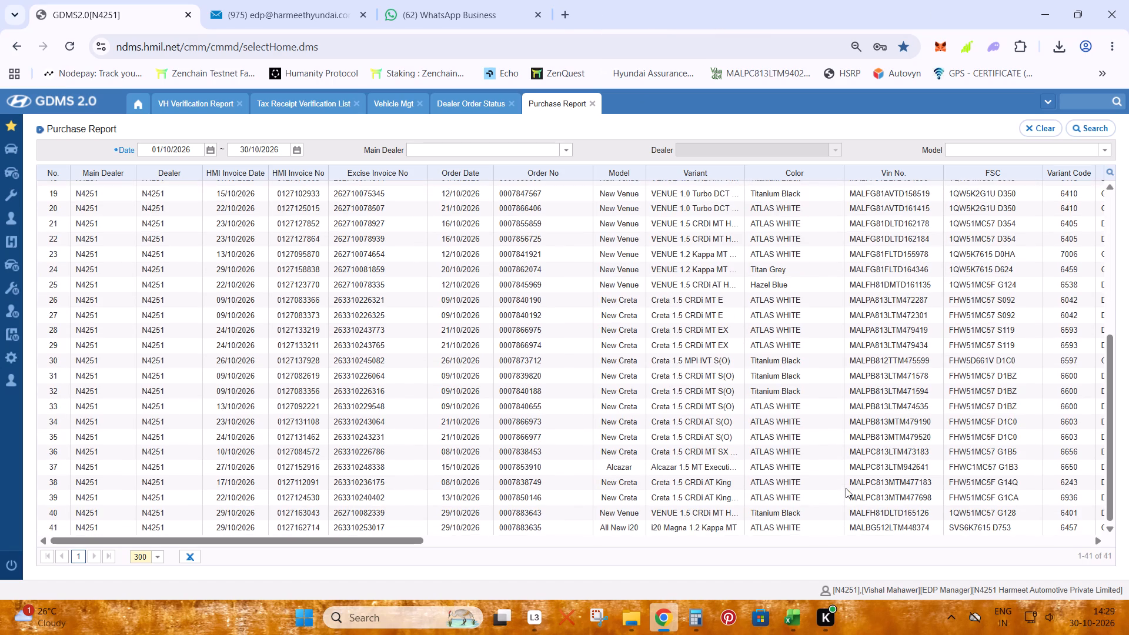
In Dealer Order Status, set the order date start to 01/10/2026 and search for orders up to 30/10/2026.
{"action": "scroll", "coordinate": [846, 488], "scroll_direction": "down", "scroll_amount": 2}
{"action": "left_click", "coordinate": [462, 104]}
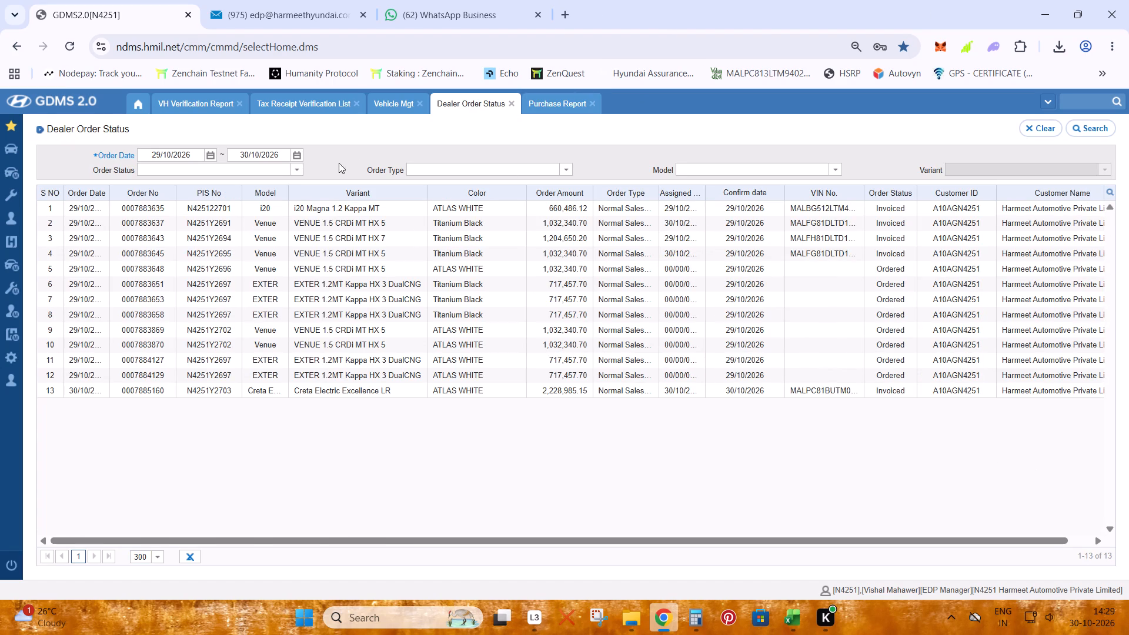
{"action": "left_click", "coordinate": [211, 156]}
{"action": "left_click", "coordinate": [222, 202]}
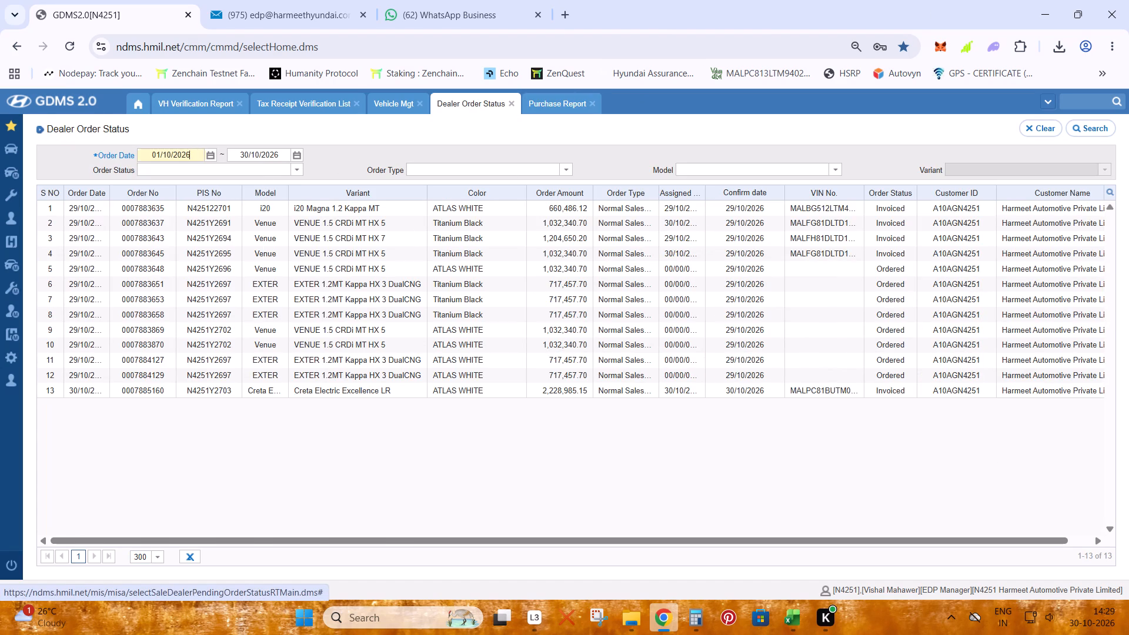
{"action": "left_click", "coordinate": [1104, 119]}
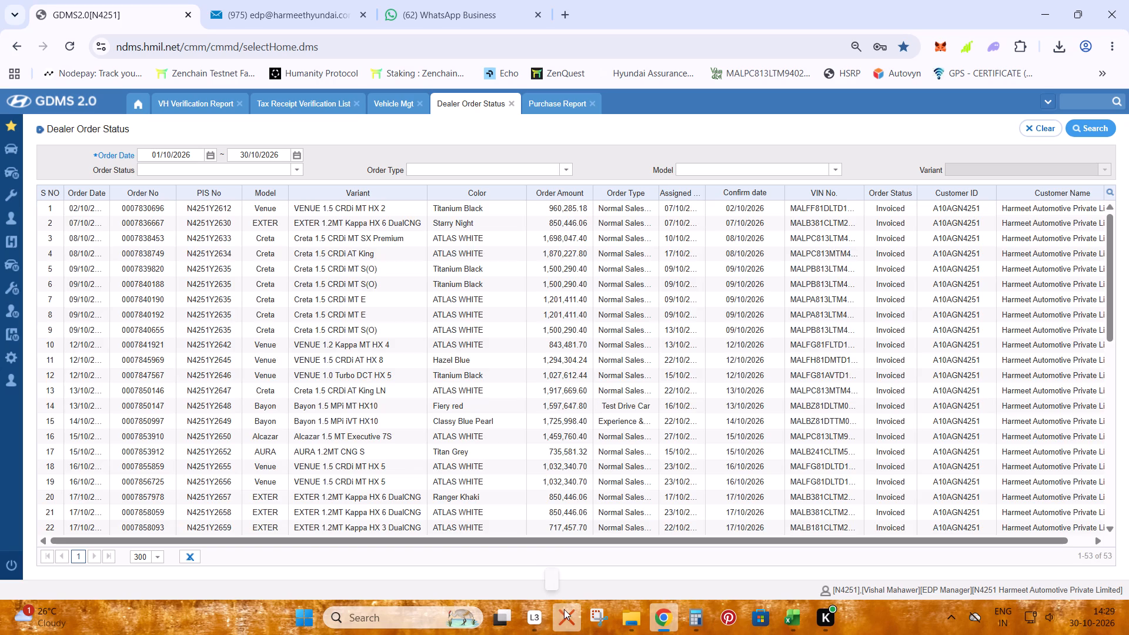
Open the mail.mymailservice.in webmail login page in a new Incognito window.
{"action": "left_click", "coordinate": [1108, 57]}
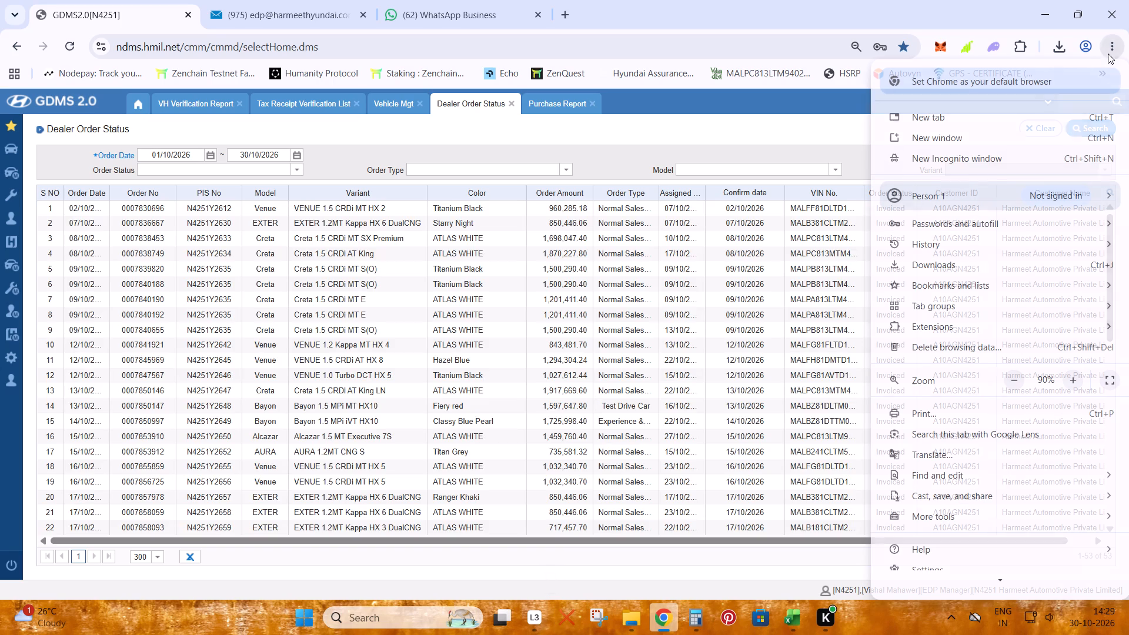
{"action": "left_click", "coordinate": [921, 161]}
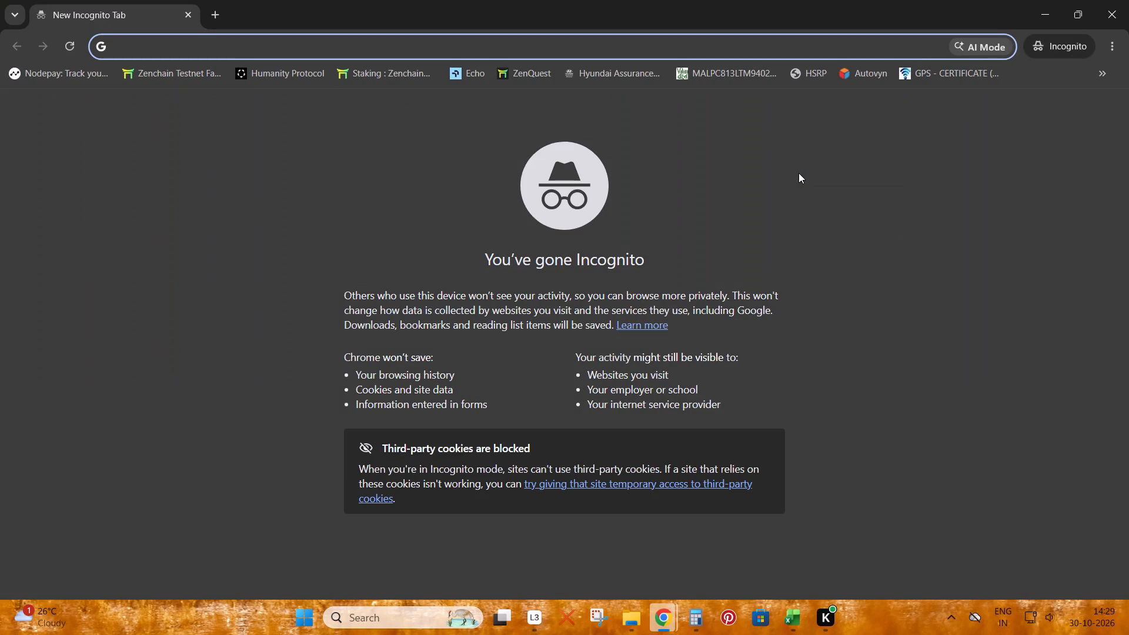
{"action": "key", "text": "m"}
{"action": "key", "text": "Return"}
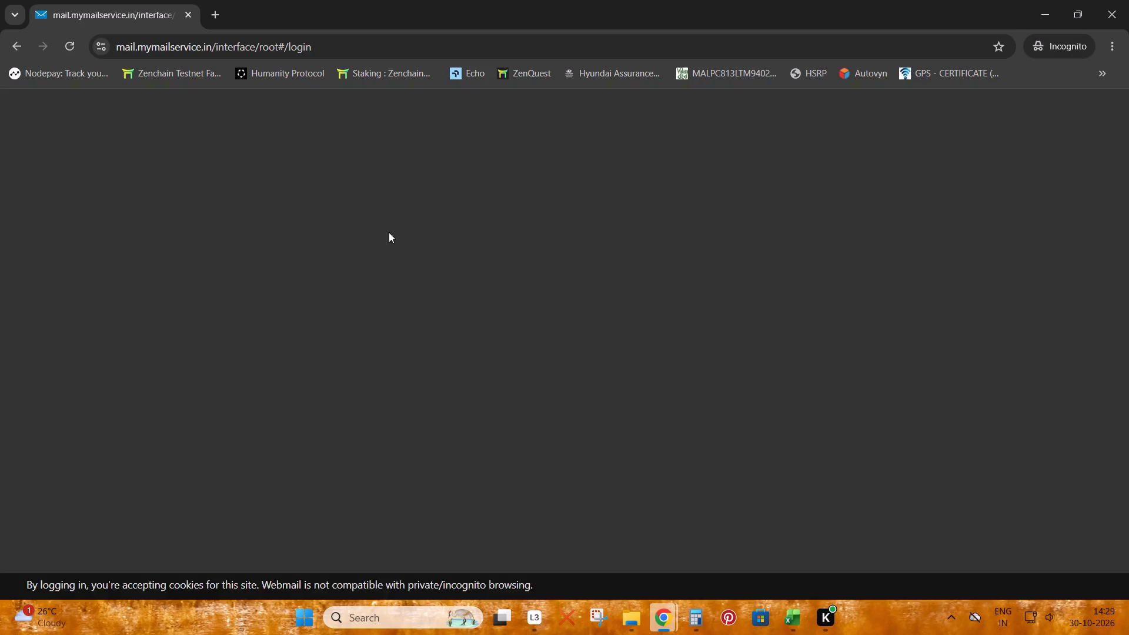
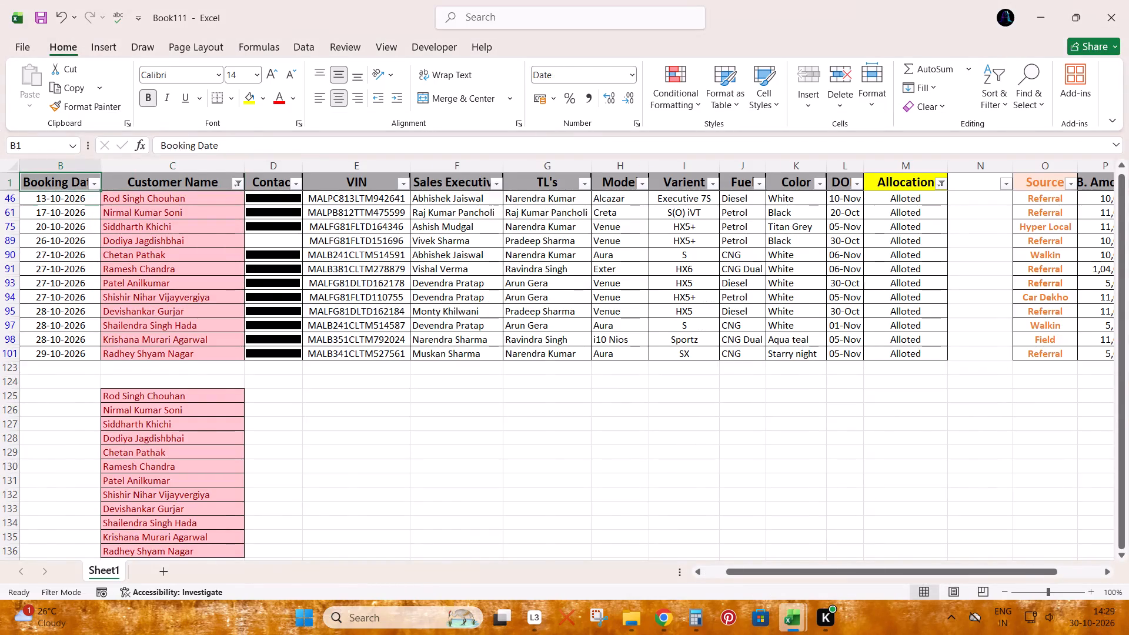
Check the allotted bookings list in Book111, then return to the MTD ALLOTED sheet of the finance workbook.
{"action": "key", "text": "Left"}
{"action": "key", "text": "ctrl+Down"}
{"action": "key", "text": "Up"}
{"action": "key", "text": "Left"}
{"action": "key", "text": "Up"}
{"action": "key", "text": "alt+Tab"}
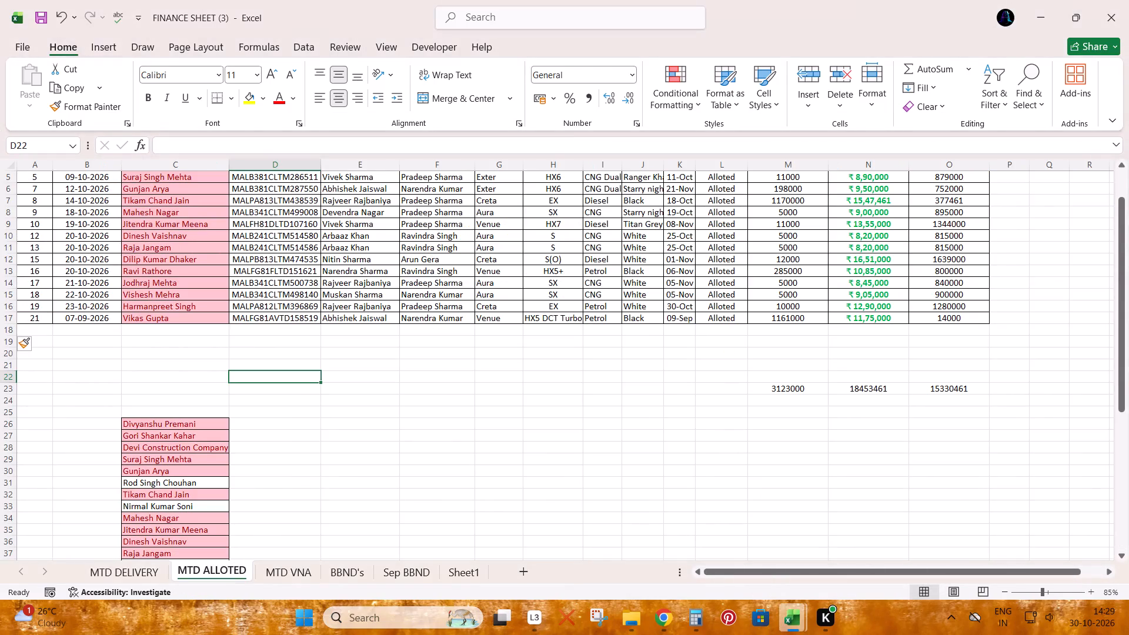
Copy the filtered Alloted booking rows from Book111, serial number through Allocation, into the finance workbook's MTD ALLOTED sheet starting at A18.
{"action": "key", "text": "alt+Tab"}
{"action": "key", "text": "Up"}
{"action": "key", "text": "ctrl+Left"}
{"action": "key", "text": "ctrl+Up"}
{"action": "key", "text": "ctrl+Up"}
{"action": "key", "text": "Down"}
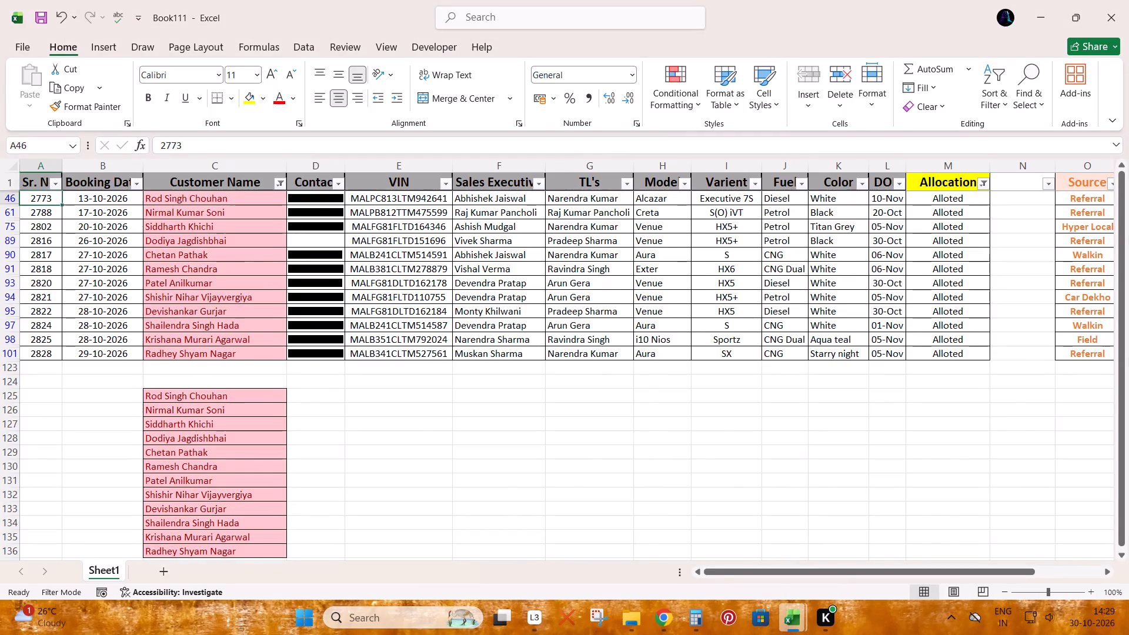
{"action": "key", "text": "ctrl+shift+Right"}
{"action": "key", "text": "ctrl+shift+Right"}
{"action": "key", "text": "ctrl+shift+Left"}
{"action": "key", "text": "ctrl+shift+Down"}
{"action": "key", "text": "ctrl+c"}
{"action": "key", "text": "alt+Tab"}
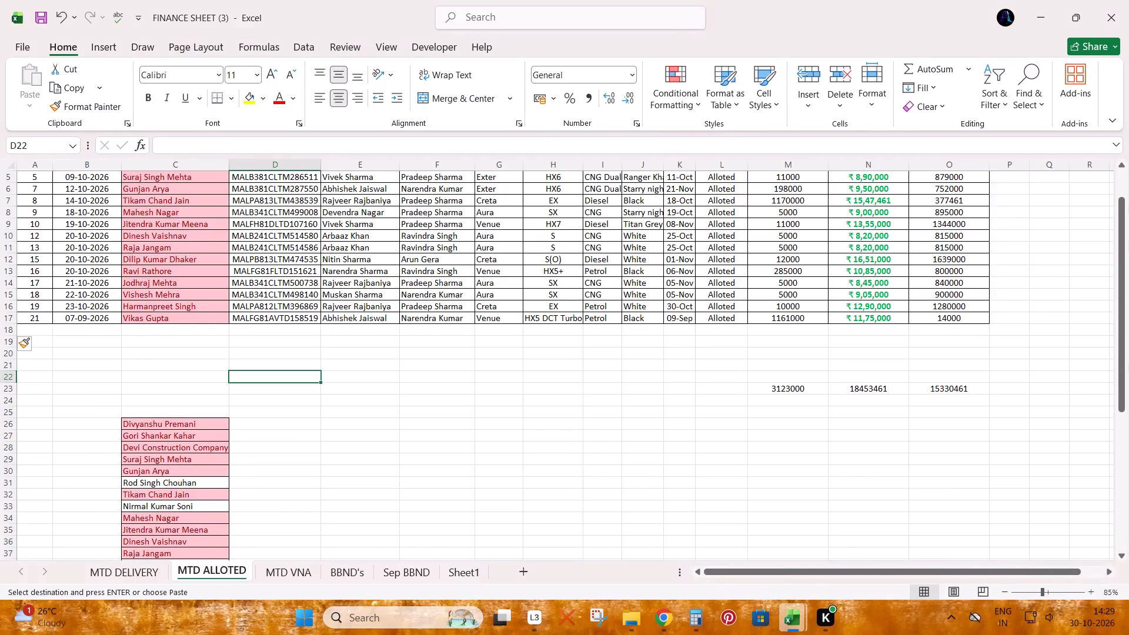
{"action": "key", "text": "ctrl+Left"}
{"action": "key", "text": "ctrl+Up"}
{"action": "key", "text": "Down"}
{"action": "key", "text": "ctrl+v"}
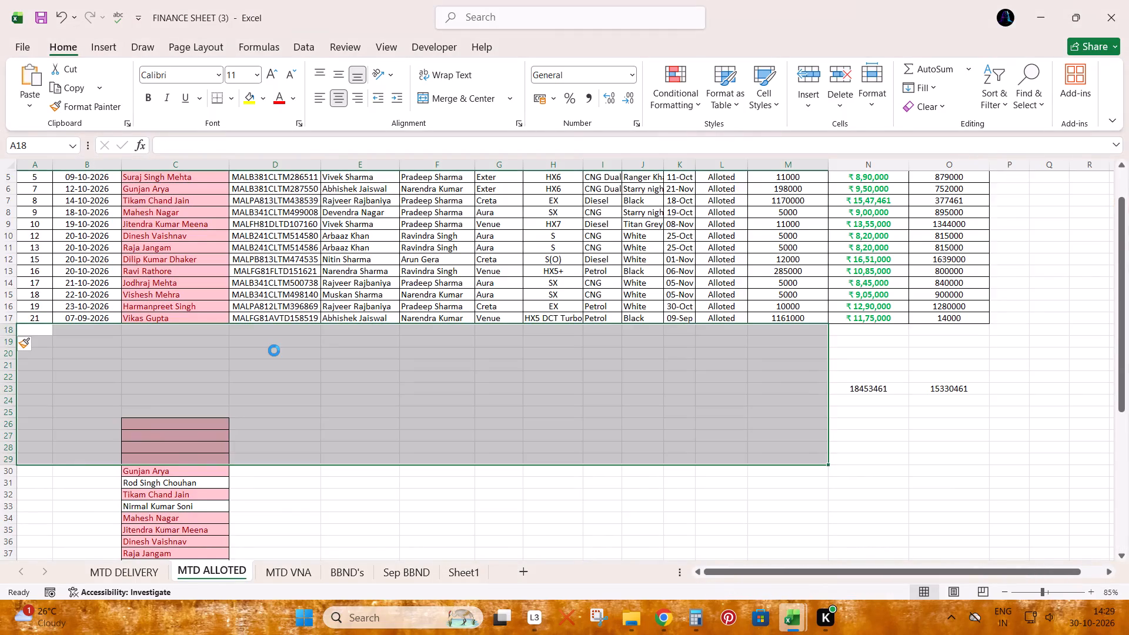
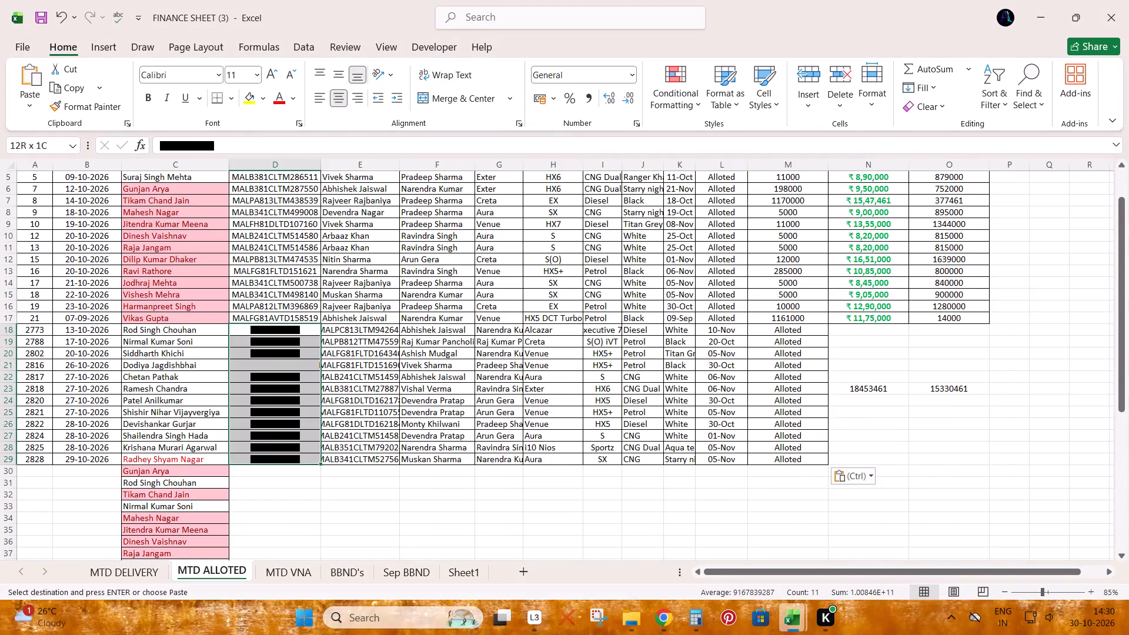
Delete the contact-number cells D18:D29 from the newly pasted booking rows on the MTD ALLOTED sheet.
{"action": "key", "text": "ctrl+minus"}
{"action": "key", "text": "Return"}
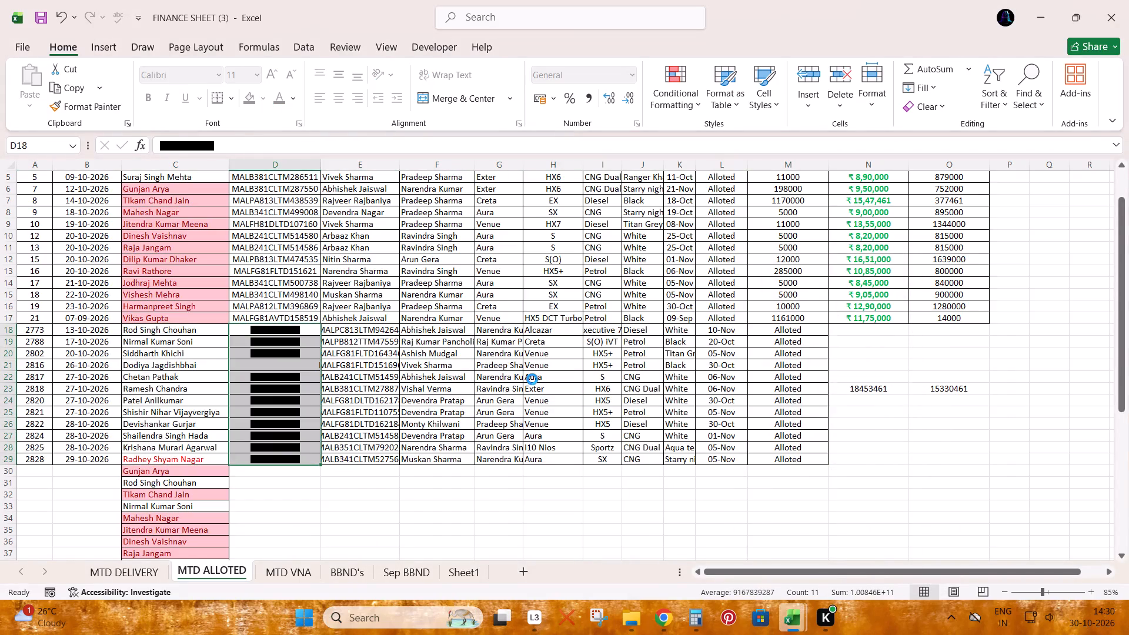
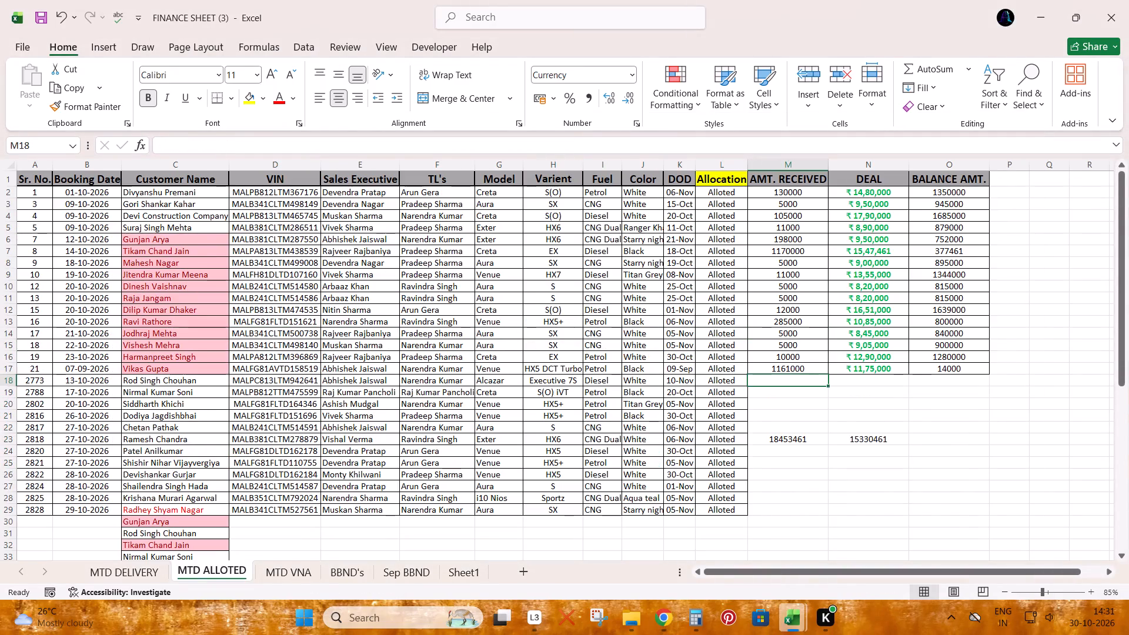
Copy the Deal amounts of the allotted bookings from Book111 into the DEAL column of MTD ALLOTED, starting at N18.
{"action": "key", "text": "Right"}
{"action": "key", "text": "alt+Tab"}
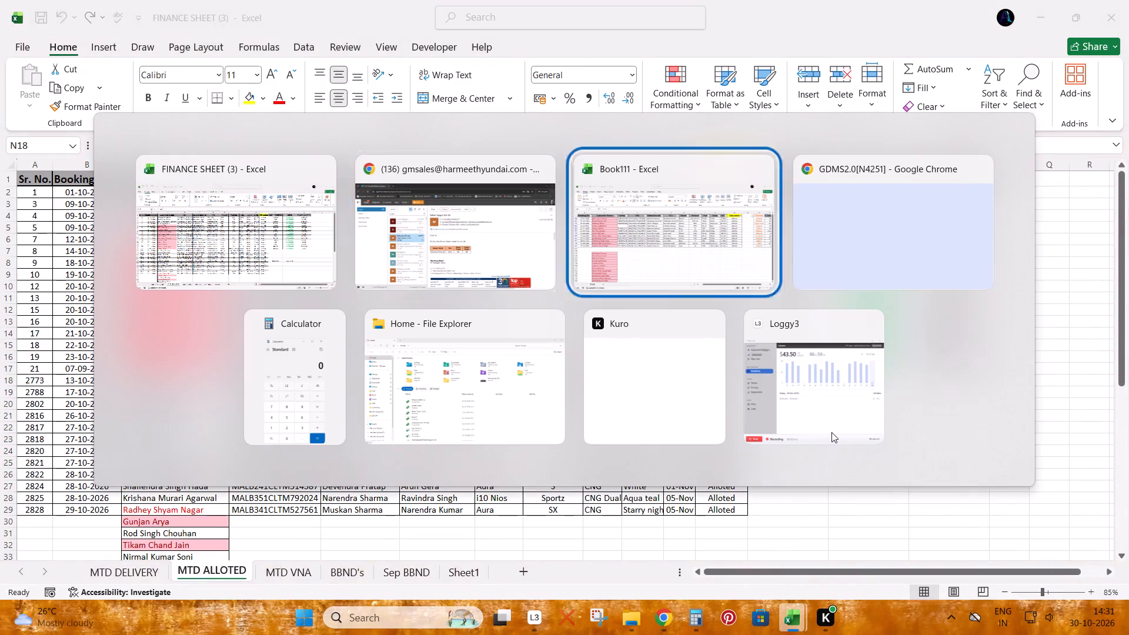
{"action": "key", "text": "alt+Tab"}
{"action": "key", "text": "ctrl+Right"}
{"action": "key", "text": "ctrl+Right"}
{"action": "key", "text": "ctrl+Right"}
{"action": "key", "text": "Left"}
{"action": "key", "text": "ctrl+shift+Down"}
{"action": "key", "text": "ctrl+c"}
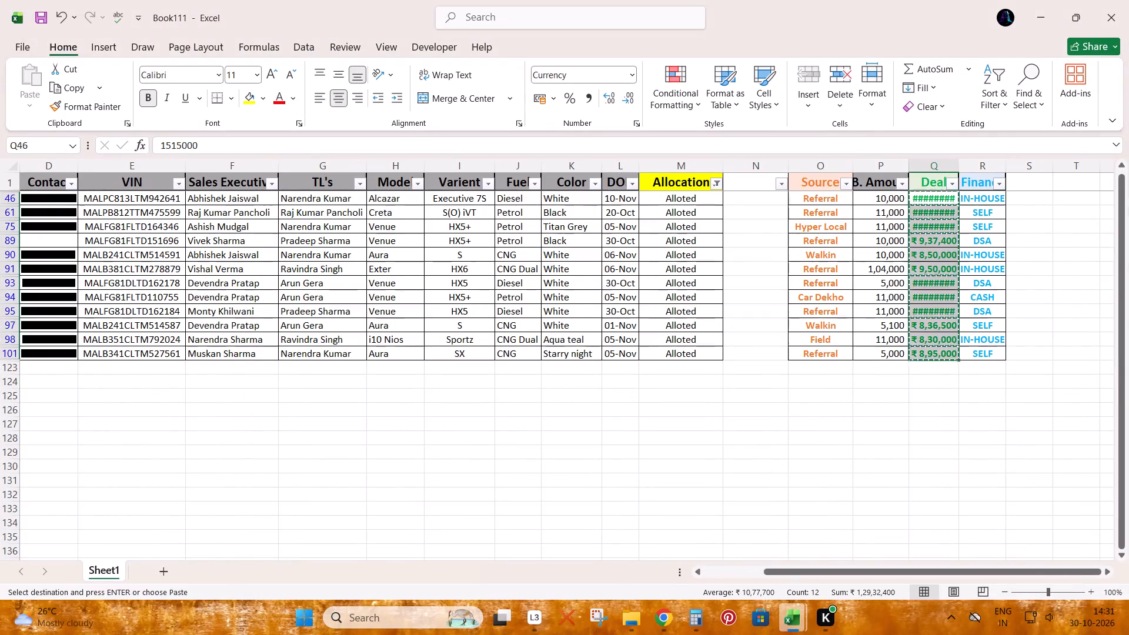
{"action": "key", "text": "alt+Tab"}
{"action": "key", "text": "ctrl+v"}
Delete the stray figure from cell M23 in the AMT. RECEIVED column.
{"action": "key", "text": "Left"}
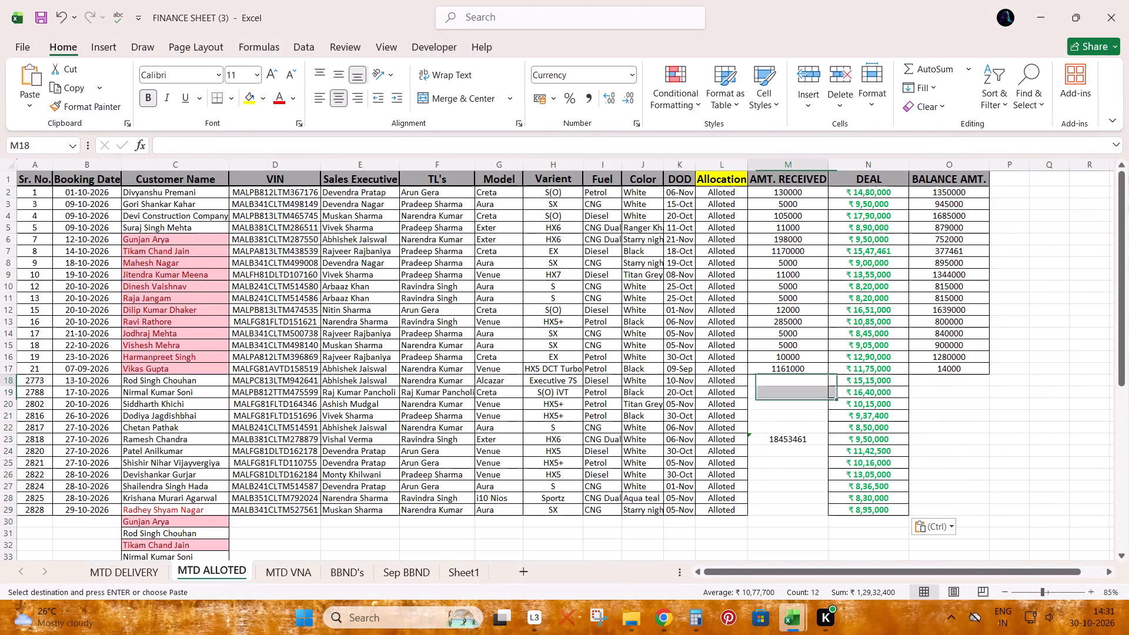
{"action": "key", "text": "Down"}
{"action": "key", "text": "ctrl+Down"}
{"action": "key", "text": "Delete"}
Delete the entire rows 30 to 53 holding the leftover customer-name list below the last booking.
{"action": "key", "text": "Up"}
{"action": "key", "text": "Left"}
{"action": "key", "text": "Up"}
{"action": "key", "text": "Left"}
{"action": "key", "text": "ctrl+Left"}
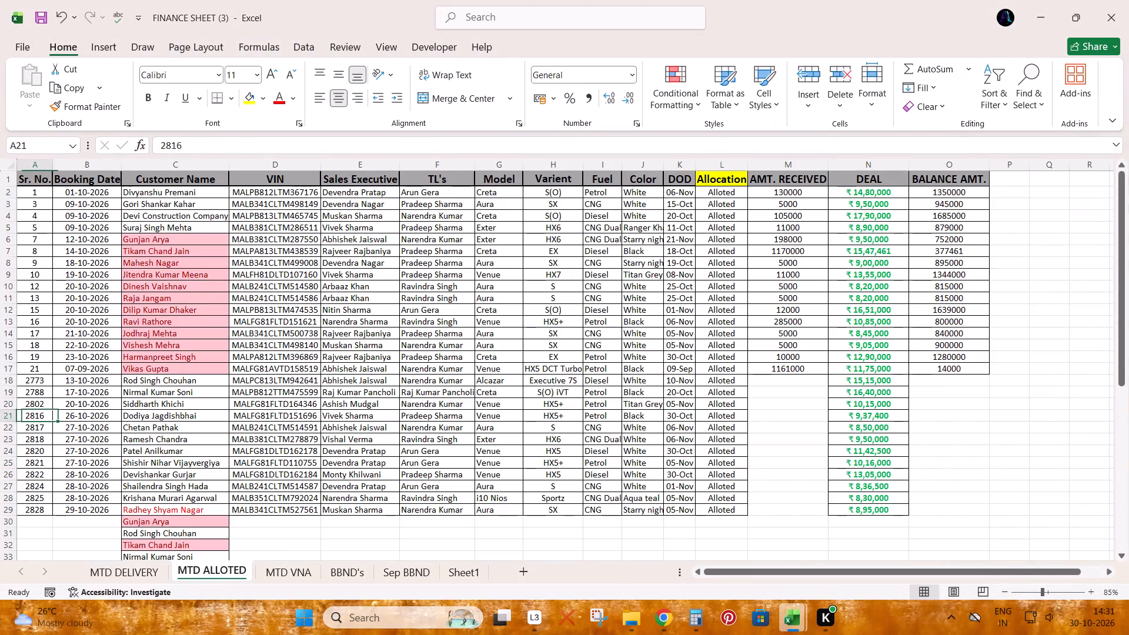
{"action": "key", "text": "Right"}
{"action": "key", "text": "Down"}
{"action": "key", "text": "Down"}
{"action": "key", "text": "Down"}
{"action": "key", "text": "Down"}
{"action": "key", "text": "Down"}
{"action": "key", "text": "Down"}
{"action": "key", "text": "Down"}
{"action": "key", "text": "Right"}
{"action": "key", "text": "Down"}
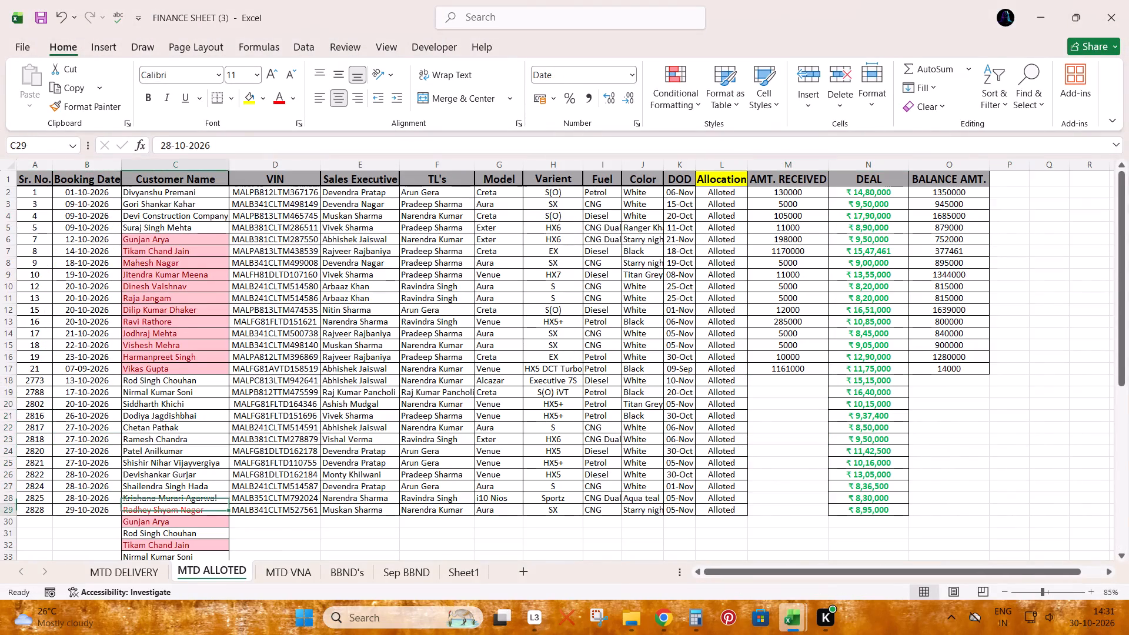
{"action": "key", "text": "Down"}
{"action": "key", "text": "ctrl+shift+Down"}
{"action": "key", "text": "shift+space"}
{"action": "key", "text": "ctrl+minus"}
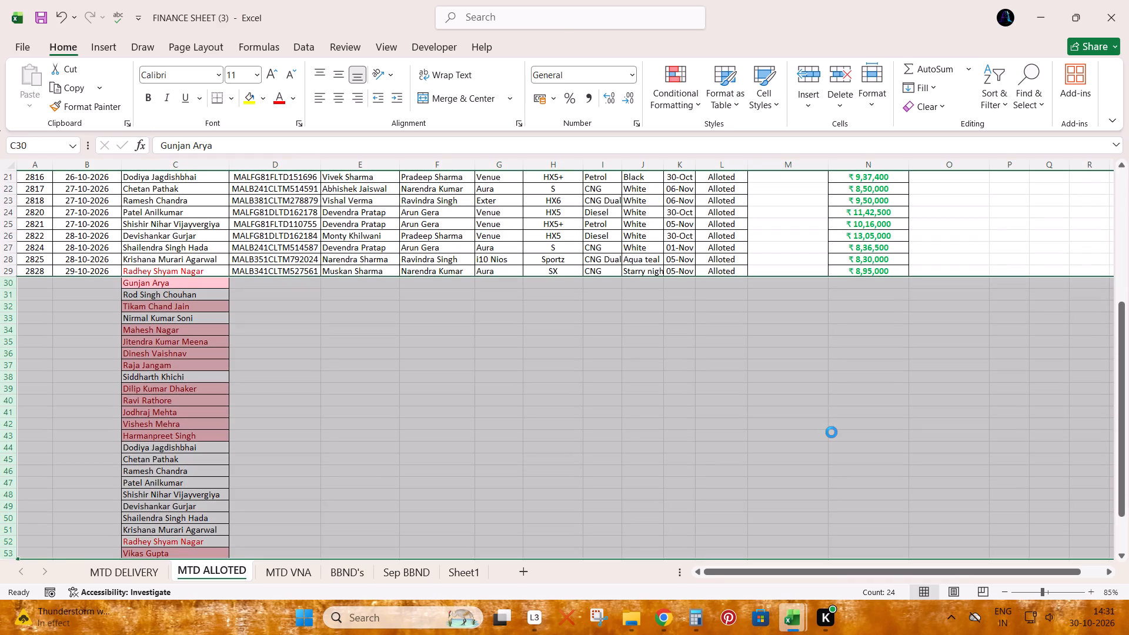
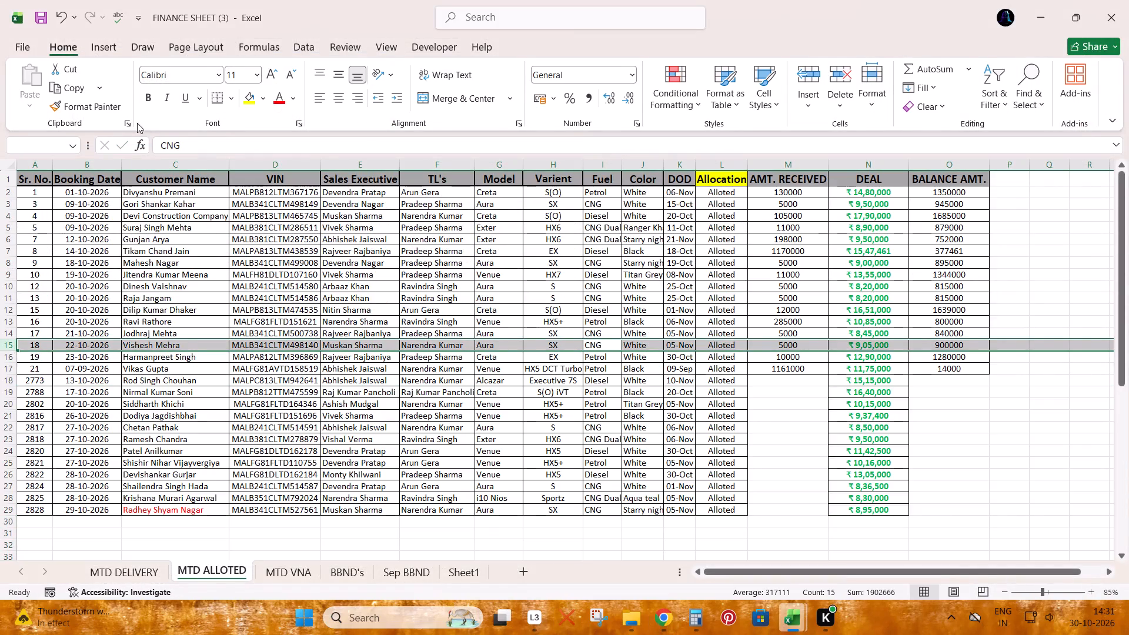
Copy row 15's cell formatting onto the booking rows down to row 29 with Format Painter.
{"action": "left_click", "coordinate": [102, 109]}
{"action": "key", "text": "ctrl+shift+Down"}
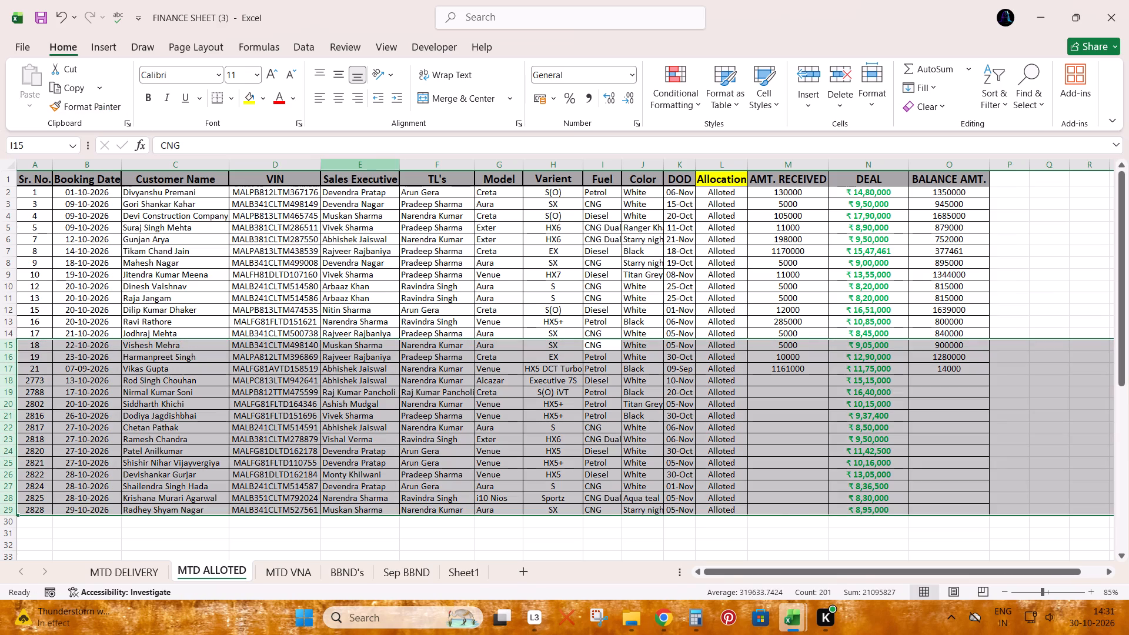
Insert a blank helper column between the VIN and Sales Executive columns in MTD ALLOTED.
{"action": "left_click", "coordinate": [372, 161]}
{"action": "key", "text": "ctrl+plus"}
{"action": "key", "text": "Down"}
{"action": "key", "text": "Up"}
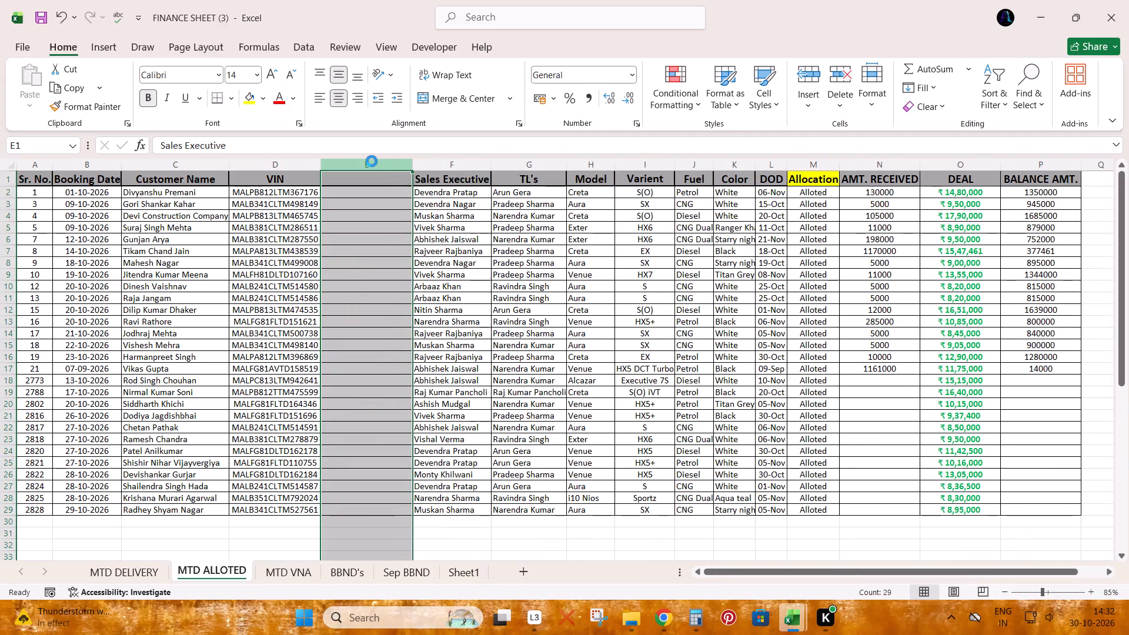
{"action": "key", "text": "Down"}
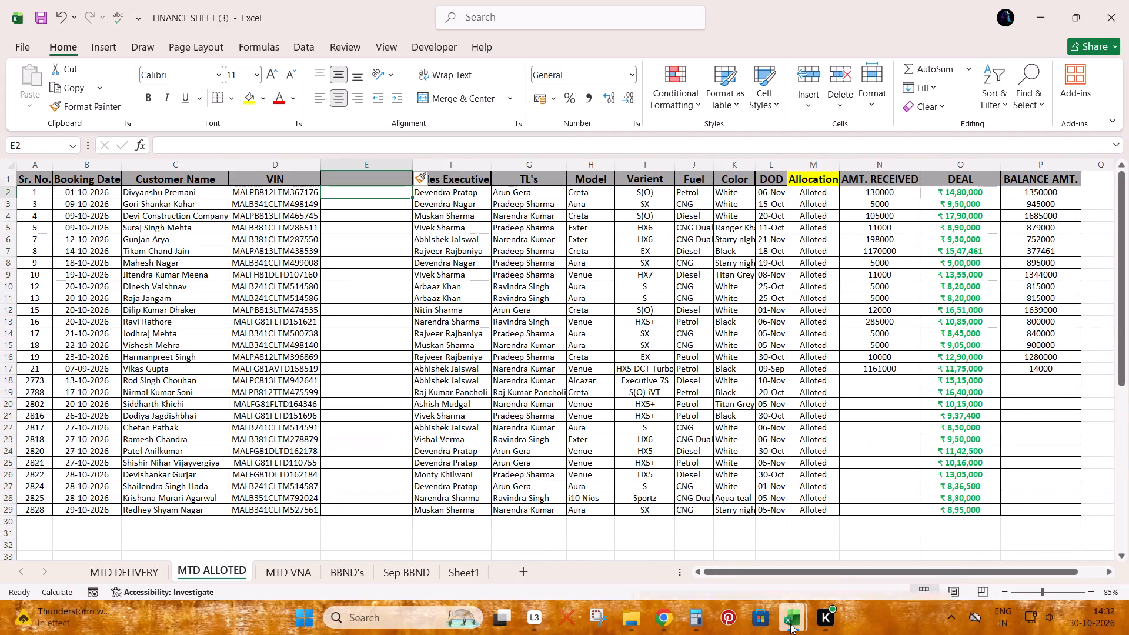
Switch to the Book111 workbook and remove the filter from its header row so all bookings are listed.
{"action": "left_click", "coordinate": [721, 563]}
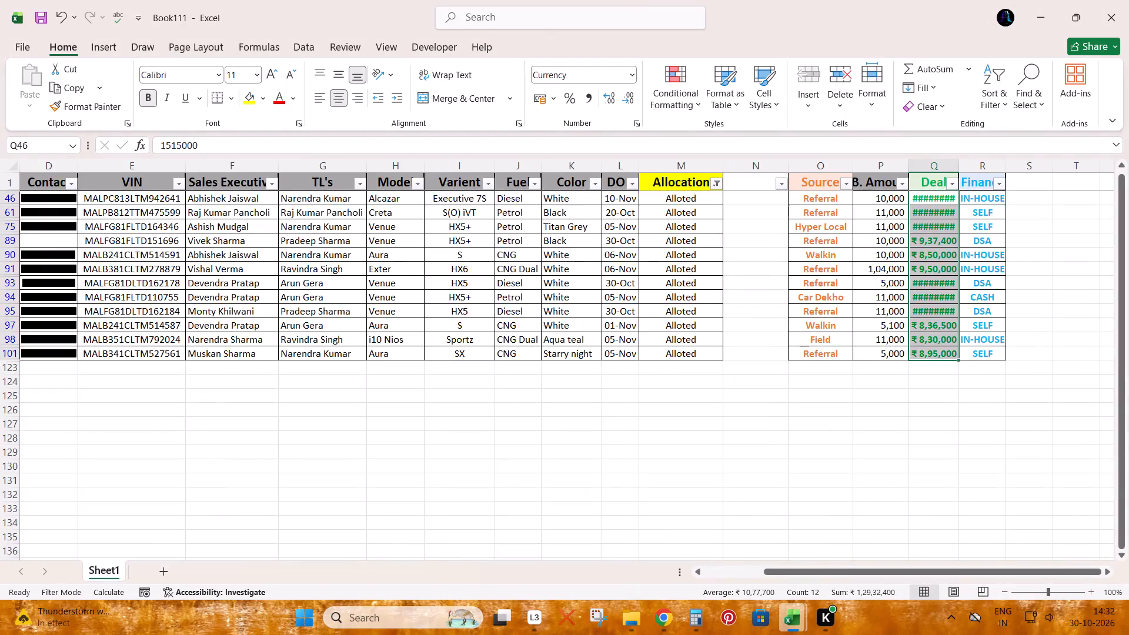
{"action": "left_click", "coordinate": [508, 266]}
{"action": "key", "text": "ctrl+Up"}
{"action": "key", "text": "Left"}
{"action": "key", "text": "shift+space"}
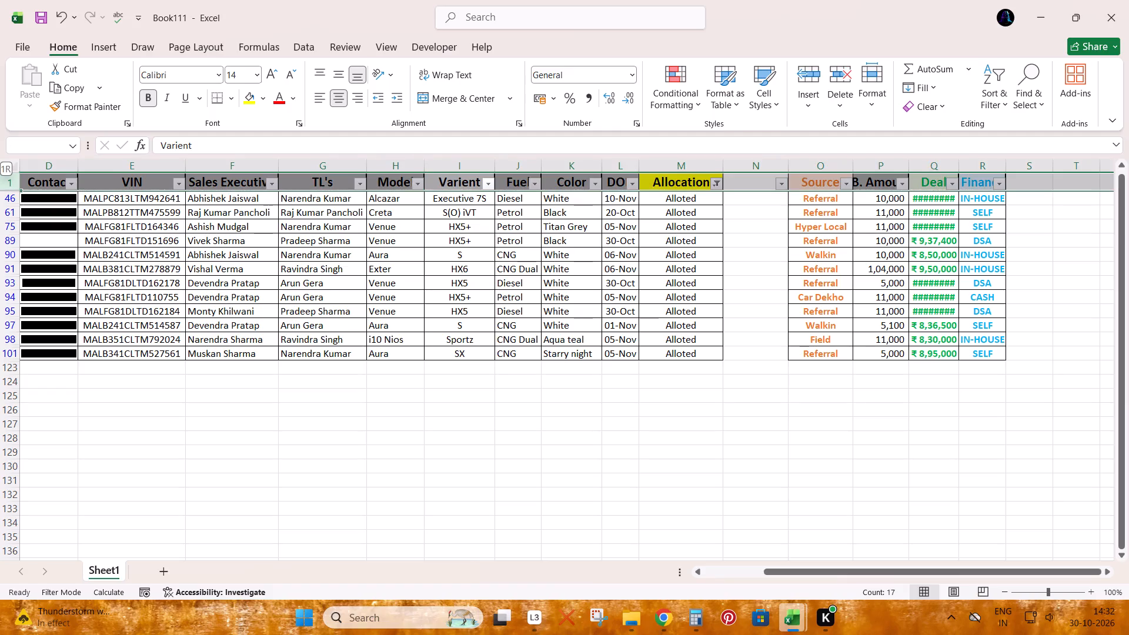
{"action": "key", "text": "ctrl+shift+l"}
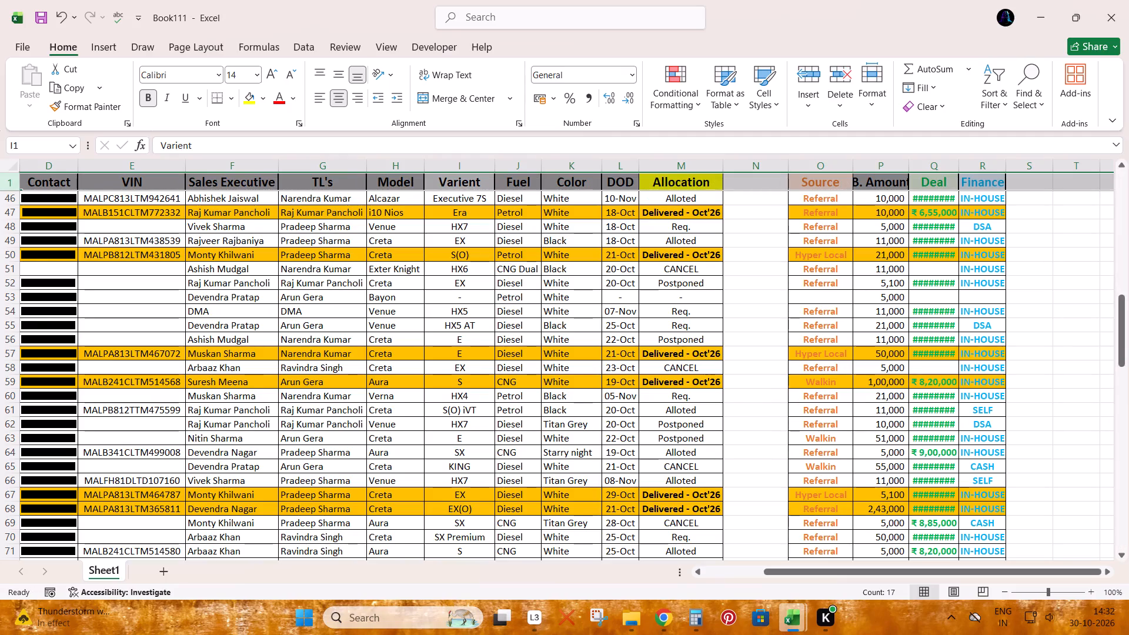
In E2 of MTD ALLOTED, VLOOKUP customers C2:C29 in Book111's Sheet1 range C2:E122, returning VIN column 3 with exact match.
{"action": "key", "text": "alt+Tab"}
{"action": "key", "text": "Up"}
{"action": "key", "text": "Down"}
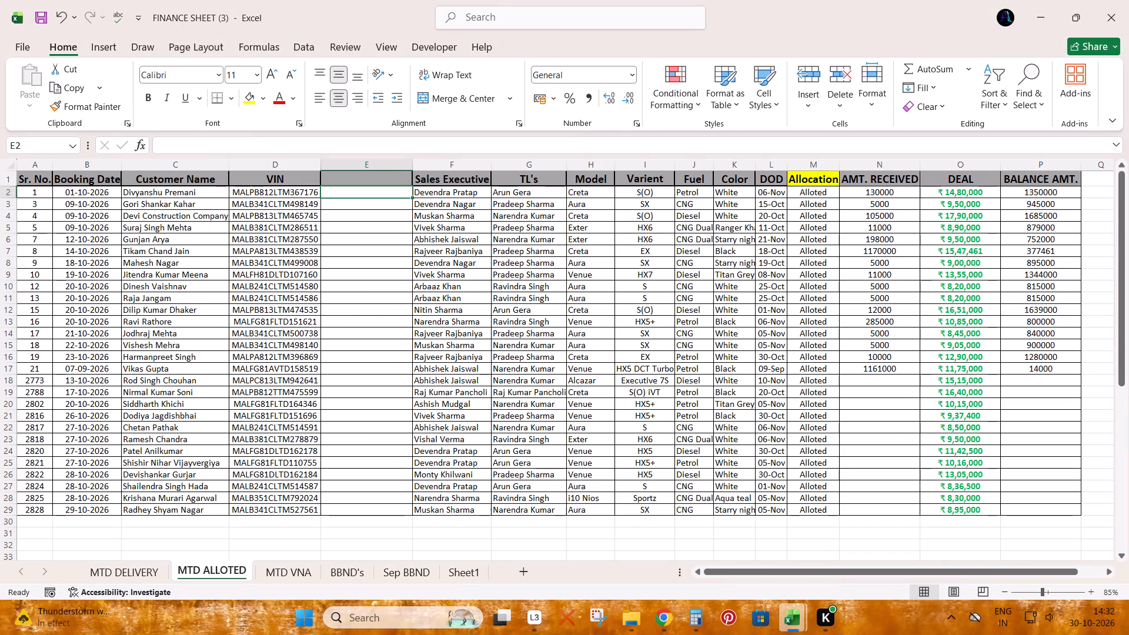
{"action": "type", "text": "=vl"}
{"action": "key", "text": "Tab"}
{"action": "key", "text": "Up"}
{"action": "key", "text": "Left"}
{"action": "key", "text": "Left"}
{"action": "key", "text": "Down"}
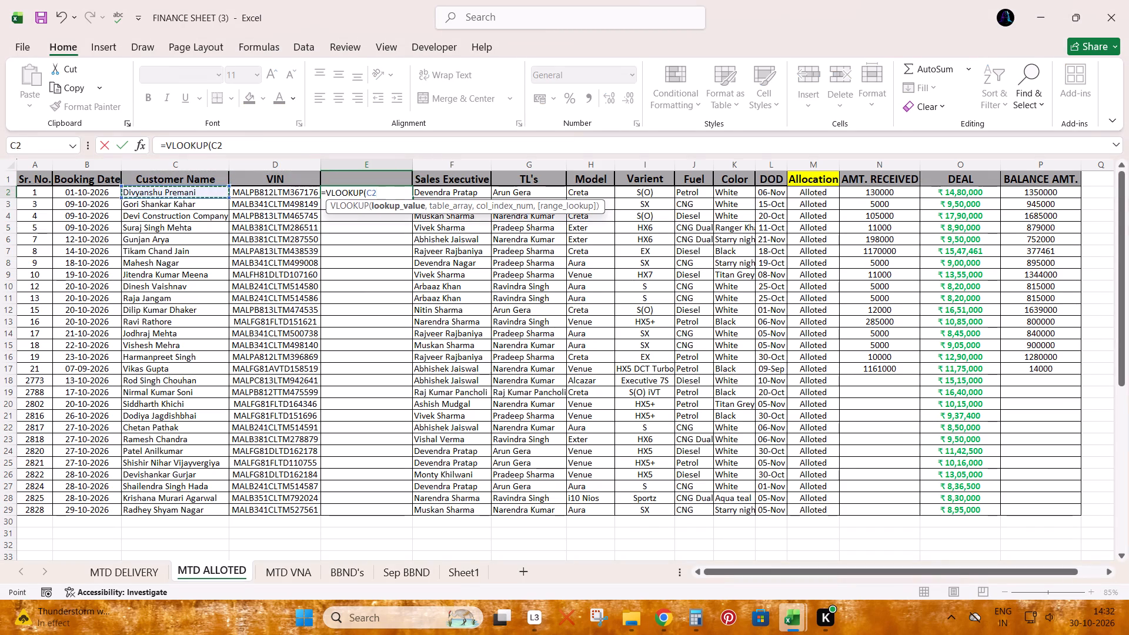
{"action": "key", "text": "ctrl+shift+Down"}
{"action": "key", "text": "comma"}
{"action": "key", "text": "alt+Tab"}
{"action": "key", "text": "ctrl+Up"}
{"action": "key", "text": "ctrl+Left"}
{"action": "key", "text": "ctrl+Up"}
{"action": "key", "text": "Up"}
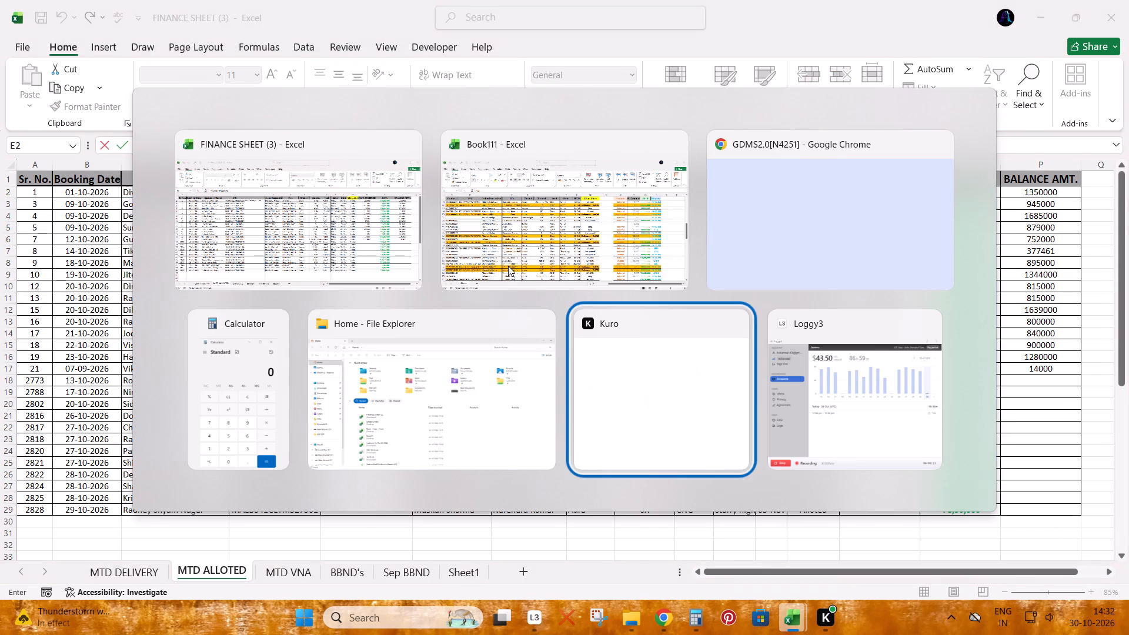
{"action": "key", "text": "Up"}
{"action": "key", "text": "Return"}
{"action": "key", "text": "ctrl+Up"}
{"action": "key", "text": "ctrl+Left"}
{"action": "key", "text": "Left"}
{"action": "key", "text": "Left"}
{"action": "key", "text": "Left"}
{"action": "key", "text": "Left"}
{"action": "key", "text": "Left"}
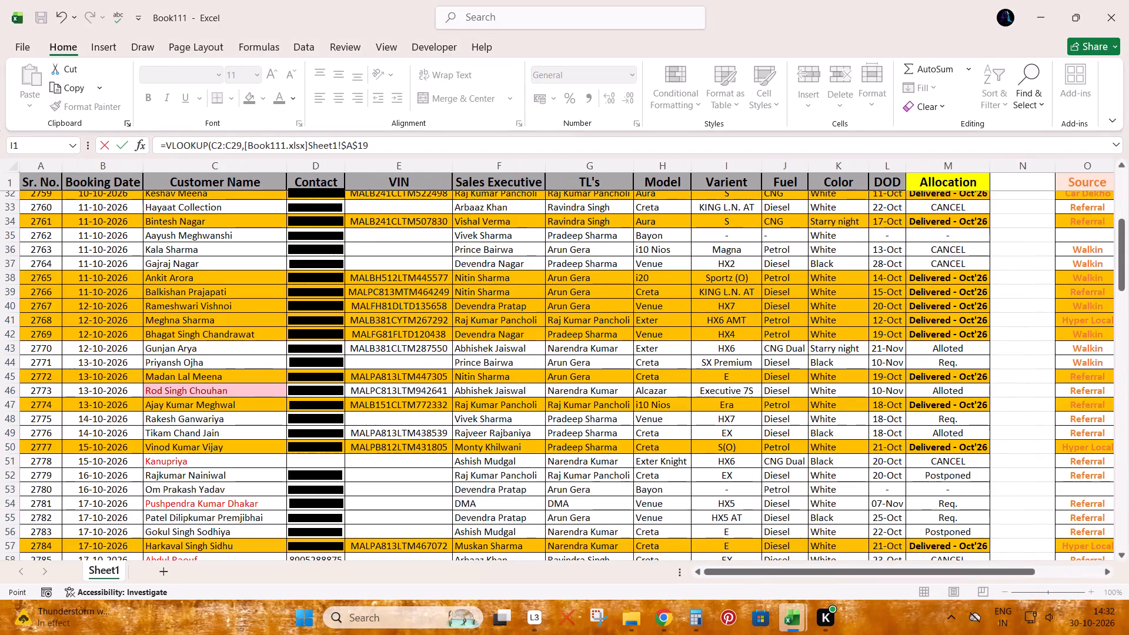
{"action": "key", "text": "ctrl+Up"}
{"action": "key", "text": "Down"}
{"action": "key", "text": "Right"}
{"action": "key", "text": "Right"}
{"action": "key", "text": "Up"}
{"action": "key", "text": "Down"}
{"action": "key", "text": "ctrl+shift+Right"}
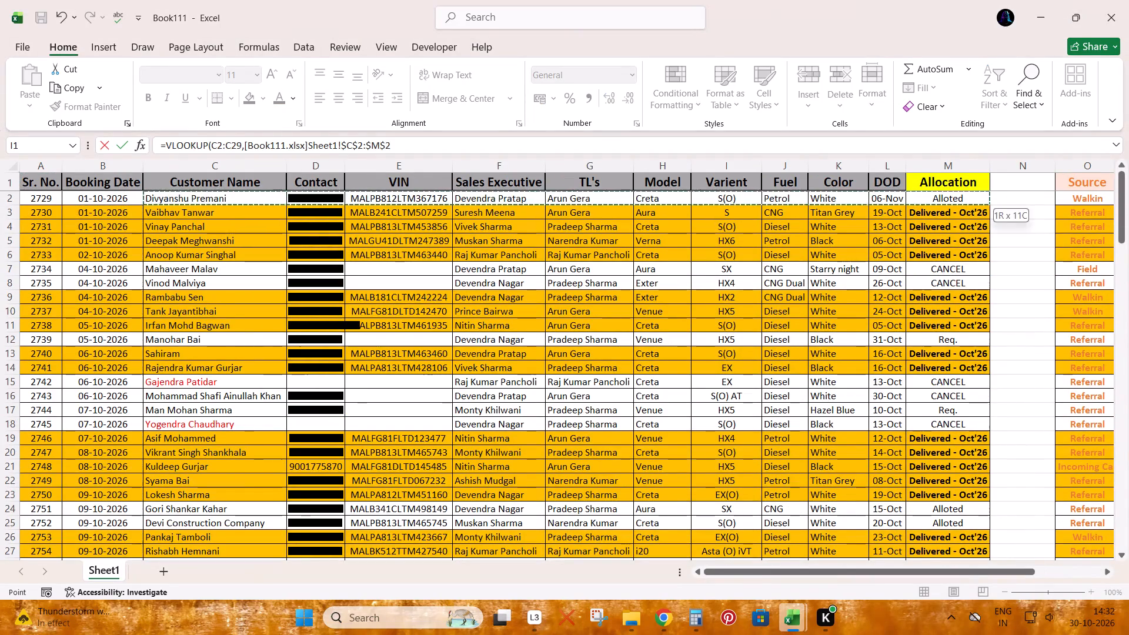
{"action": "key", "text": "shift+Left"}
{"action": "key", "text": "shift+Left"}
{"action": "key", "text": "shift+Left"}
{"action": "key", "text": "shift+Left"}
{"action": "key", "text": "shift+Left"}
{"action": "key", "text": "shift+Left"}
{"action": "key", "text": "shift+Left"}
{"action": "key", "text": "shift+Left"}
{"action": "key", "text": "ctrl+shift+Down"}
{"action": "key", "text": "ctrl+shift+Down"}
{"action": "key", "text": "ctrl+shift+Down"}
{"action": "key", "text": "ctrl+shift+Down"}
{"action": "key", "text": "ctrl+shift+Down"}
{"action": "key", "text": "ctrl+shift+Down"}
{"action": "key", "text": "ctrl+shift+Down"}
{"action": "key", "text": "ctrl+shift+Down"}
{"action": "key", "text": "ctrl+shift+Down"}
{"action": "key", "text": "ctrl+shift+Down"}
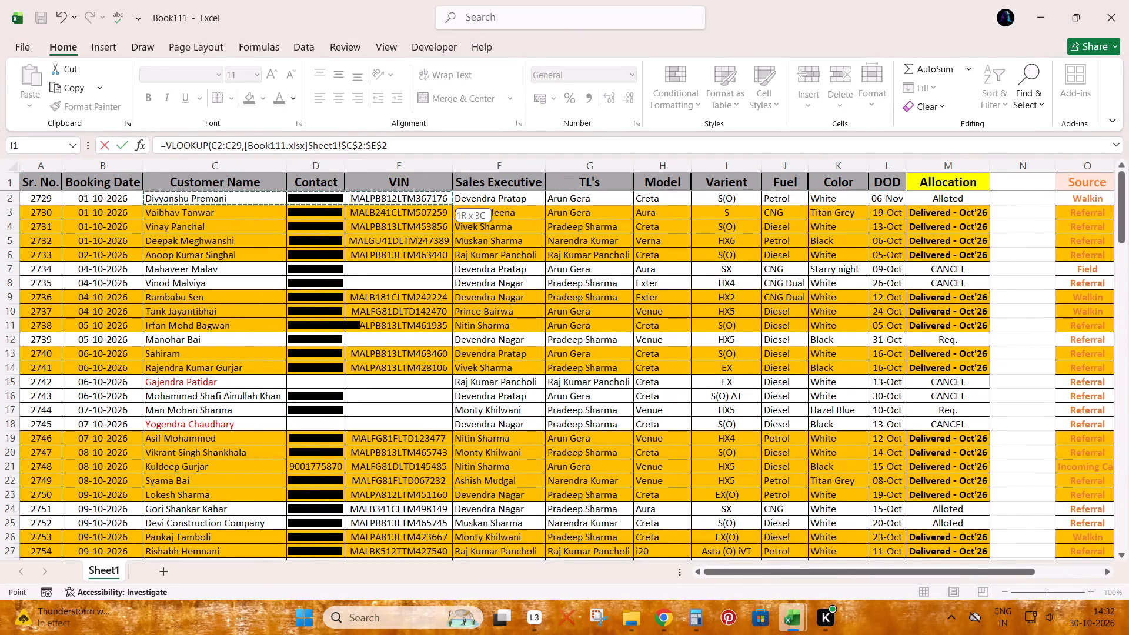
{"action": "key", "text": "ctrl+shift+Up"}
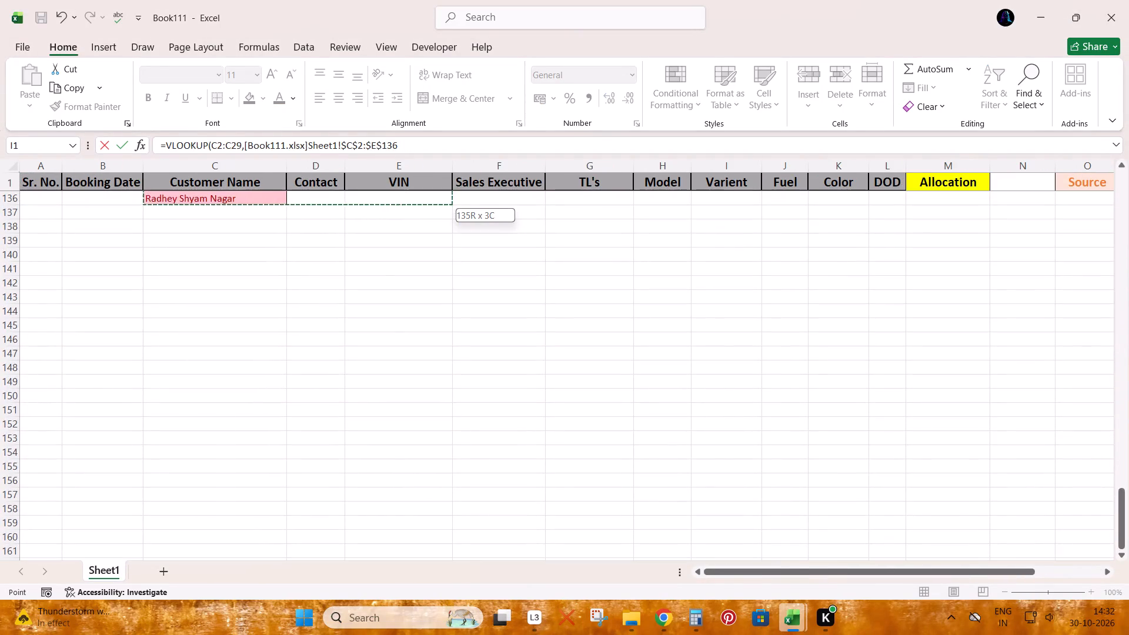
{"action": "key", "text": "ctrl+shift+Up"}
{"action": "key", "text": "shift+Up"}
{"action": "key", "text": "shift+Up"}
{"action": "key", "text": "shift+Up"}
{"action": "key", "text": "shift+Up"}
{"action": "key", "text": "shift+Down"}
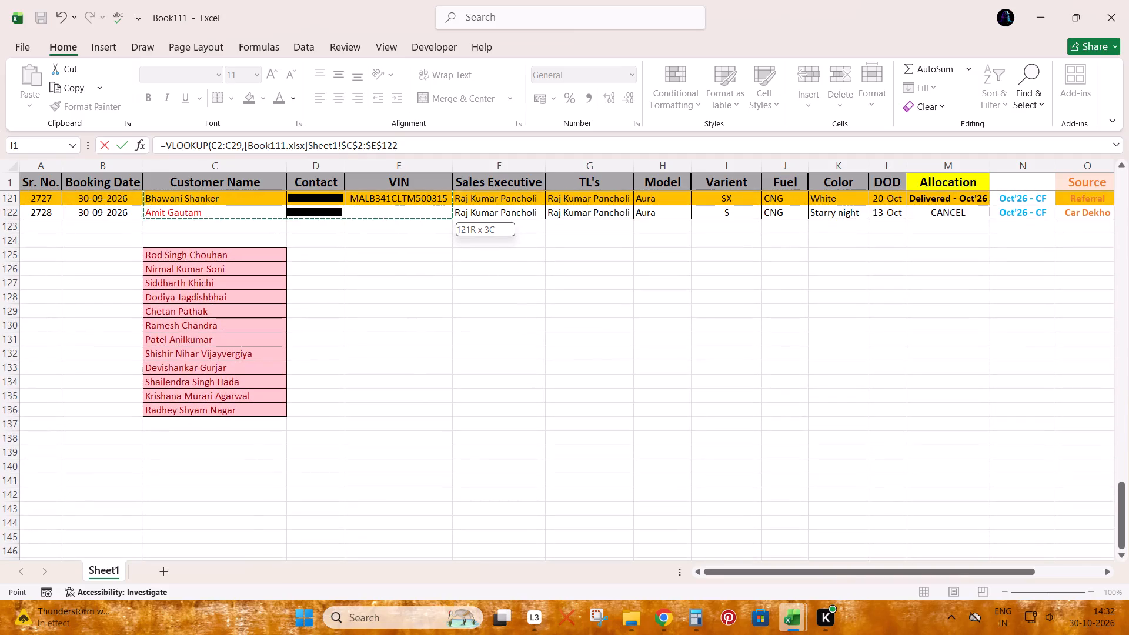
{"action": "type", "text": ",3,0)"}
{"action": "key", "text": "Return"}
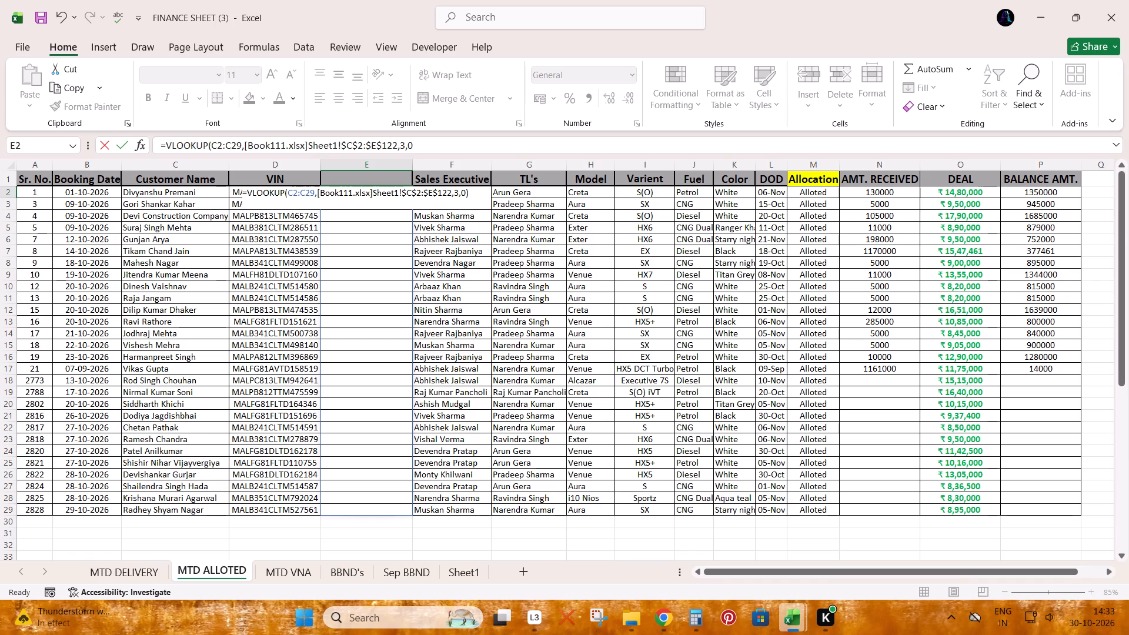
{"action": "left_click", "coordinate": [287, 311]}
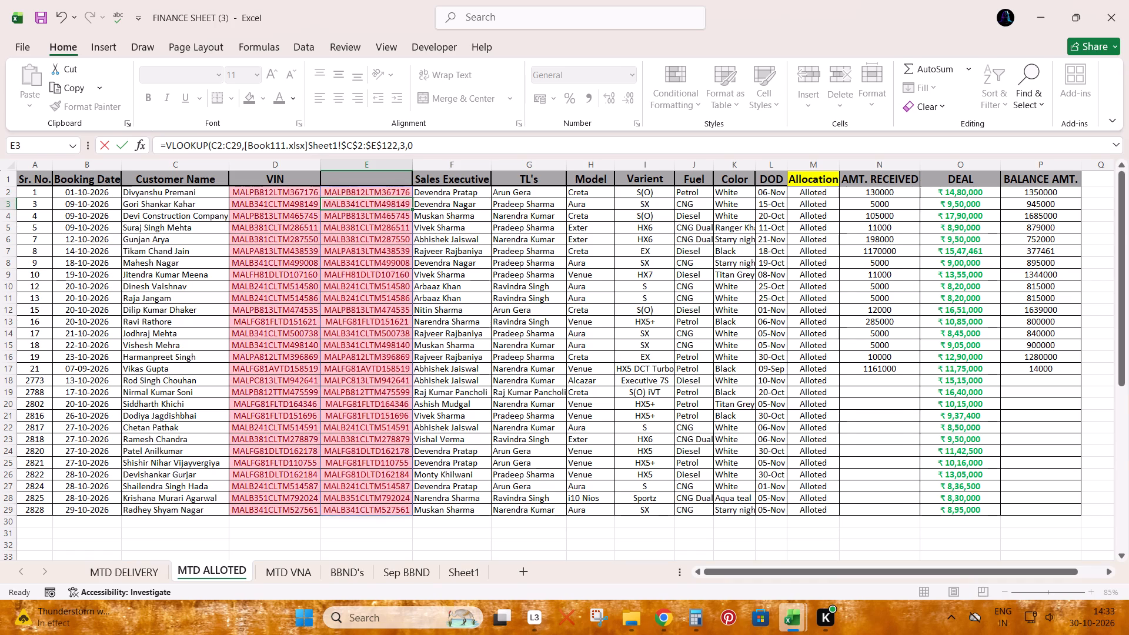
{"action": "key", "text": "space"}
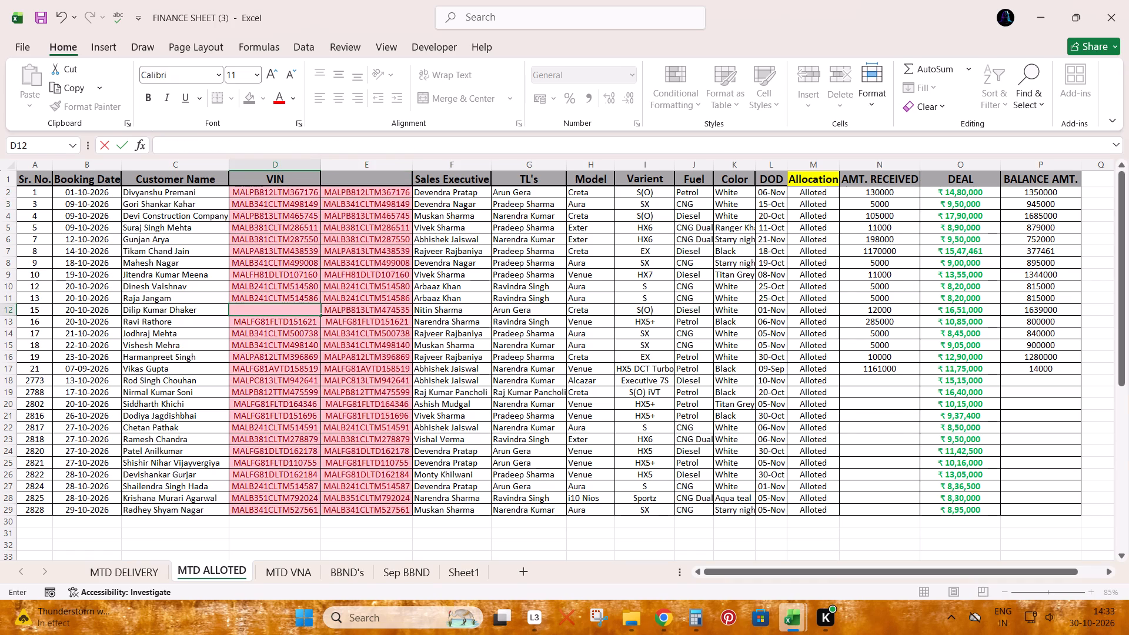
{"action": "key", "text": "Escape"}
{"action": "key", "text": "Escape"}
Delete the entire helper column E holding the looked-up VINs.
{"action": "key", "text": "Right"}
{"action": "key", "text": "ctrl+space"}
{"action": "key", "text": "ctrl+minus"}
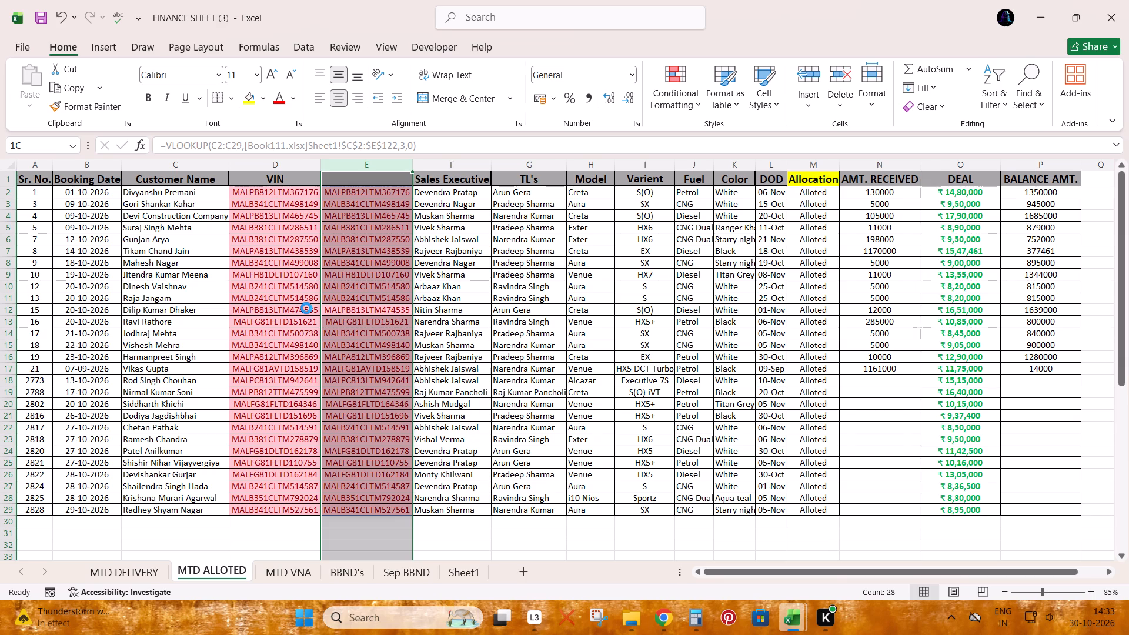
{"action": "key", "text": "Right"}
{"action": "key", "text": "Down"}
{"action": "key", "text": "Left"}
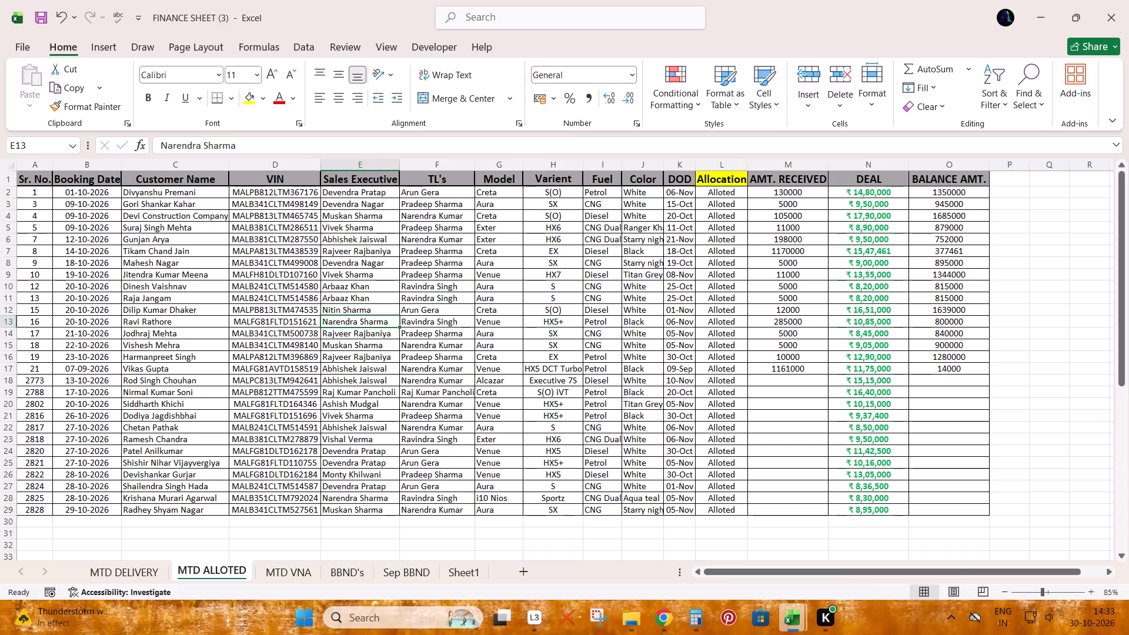
Renumber the Sr. No. column by entering 2 in A3 and filling the series from A2:A3 down to row 29.
{"action": "key", "text": "Up"}
{"action": "key", "text": "Left"}
{"action": "key", "text": "Up"}
{"action": "key", "text": "ctrl+Up"}
{"action": "key", "text": "ctrl+Left"}
{"action": "key", "text": "Down"}
{"action": "key", "text": "Down"}
{"action": "key", "text": "2"}
{"action": "key", "text": "Up"}
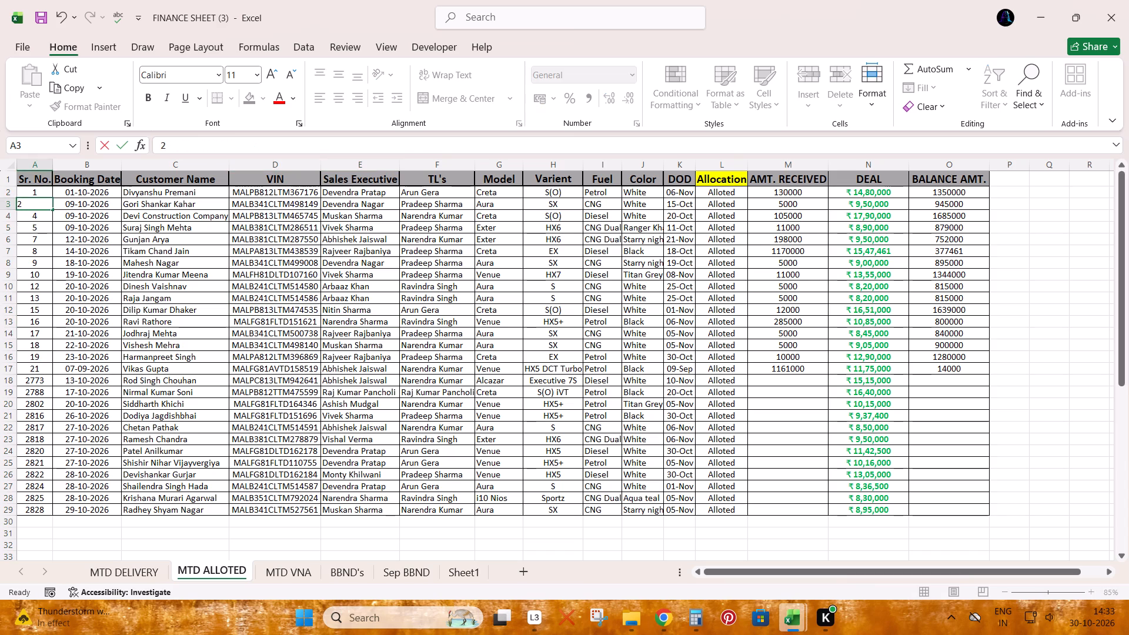
{"action": "key", "text": "shift+Down"}
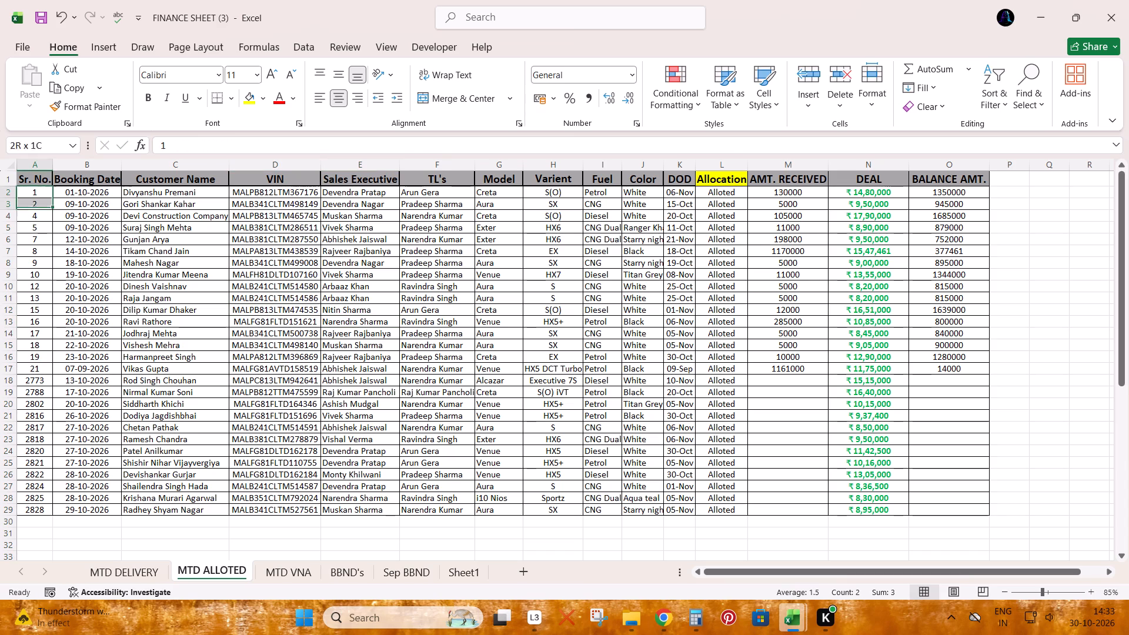
{"action": "double_click", "coordinate": [52, 212]}
{"action": "left_click", "coordinate": [152, 236]}
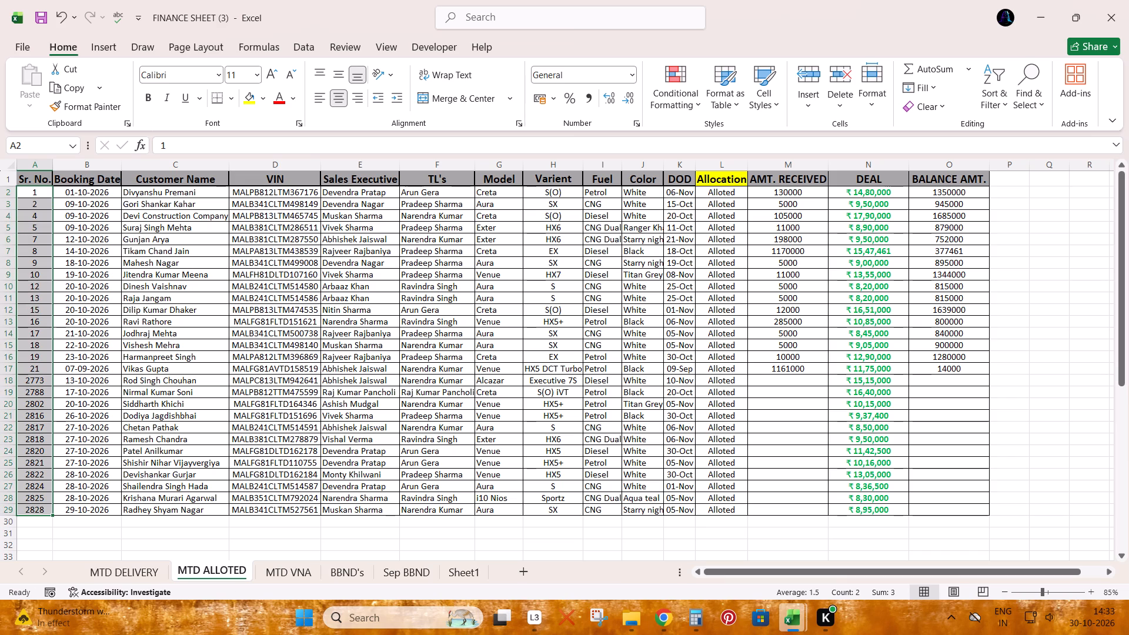
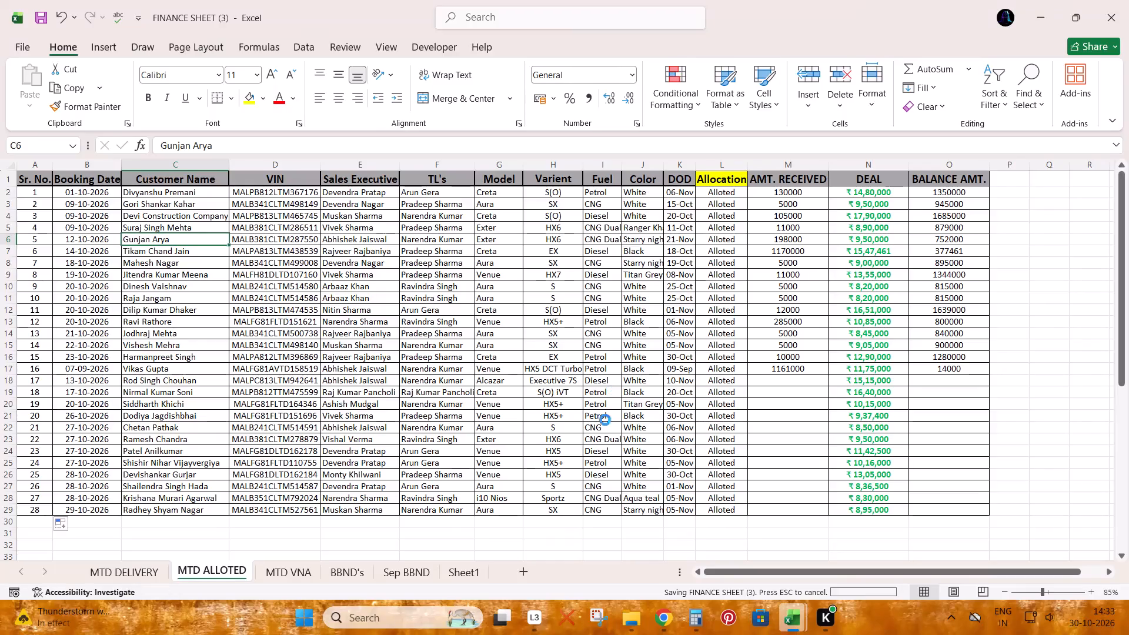
Open the MTD VNA sheet of the finance workbook.
{"action": "left_click", "coordinate": [289, 576]}
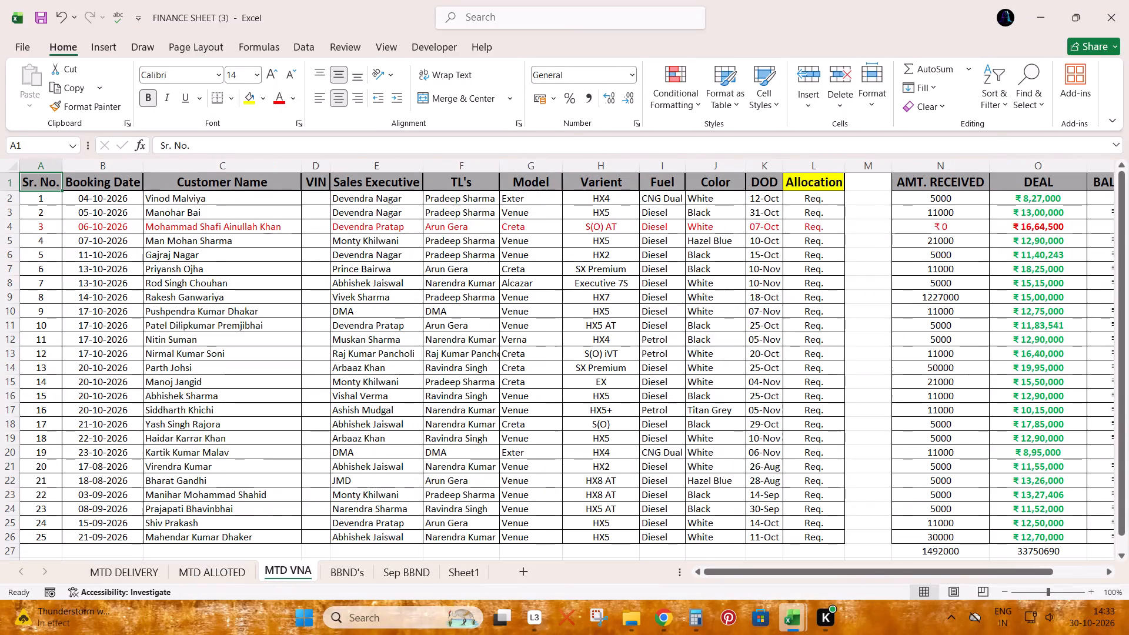
In Book111's Sheet1, add filters to the header row and filter the Allocation column to Req. by searching for "q".
{"action": "key", "text": "alt+Tab"}
{"action": "key", "text": "alt+Tab"}
{"action": "key", "text": "alt+Tab"}
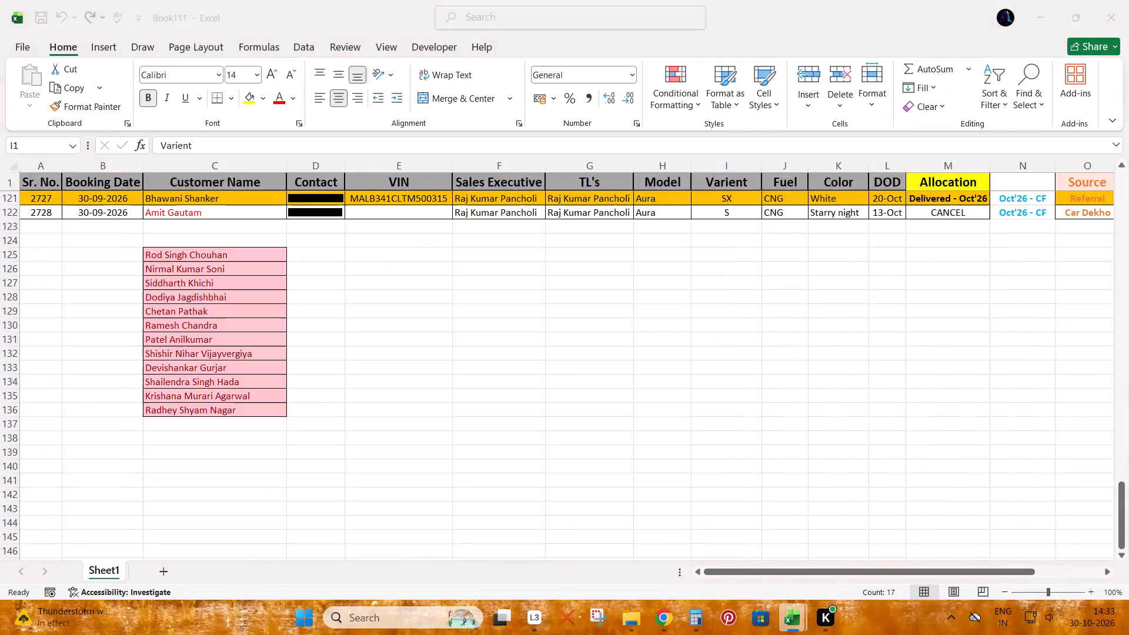
{"action": "key", "text": "ctrl+Up"}
{"action": "key", "text": "Right"}
{"action": "key", "text": "Right"}
{"action": "key", "text": "Right"}
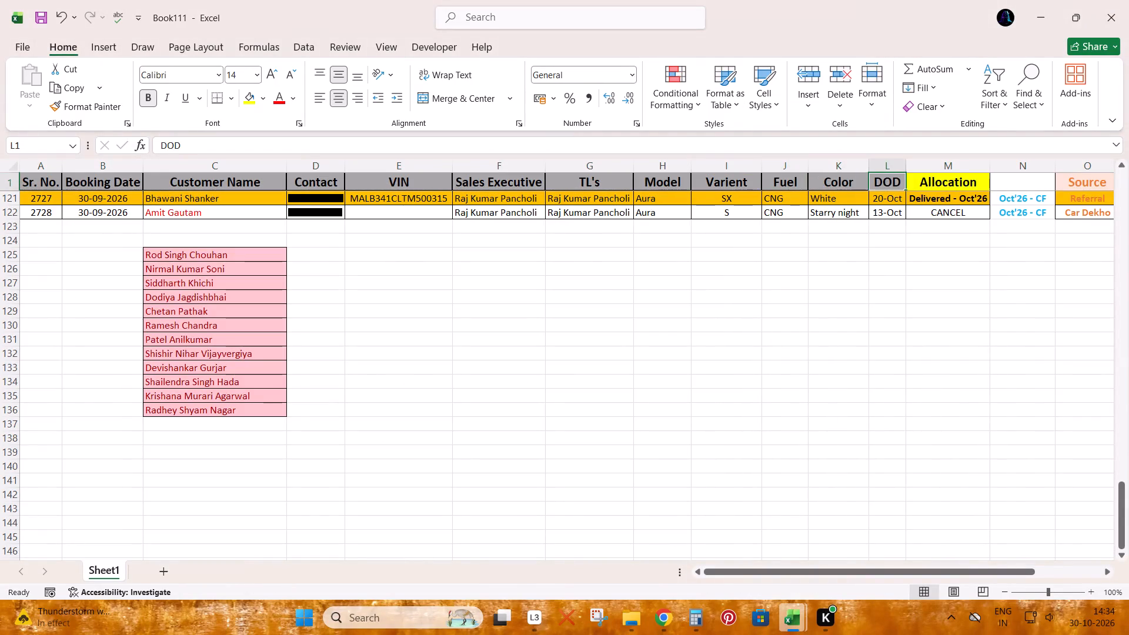
{"action": "key", "text": "ctrl+shift+l"}
{"action": "key", "text": "Right"}
{"action": "key", "text": "alt+Down"}
{"action": "key", "text": "Down"}
{"action": "key", "text": "Down"}
{"action": "key", "text": "Down"}
{"action": "key", "text": "Down"}
{"action": "key", "text": "Down"}
{"action": "key", "text": "Down"}
{"action": "key", "text": "Down"}
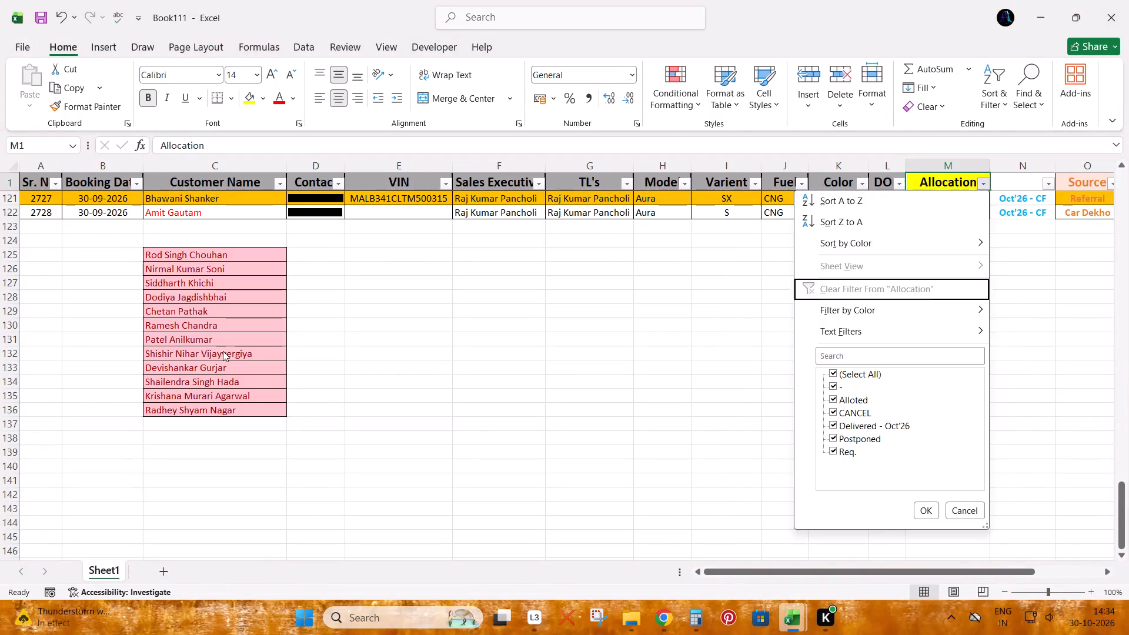
{"action": "key", "text": "Down"}
{"action": "key", "text": "q"}
{"action": "key", "text": "Return"}
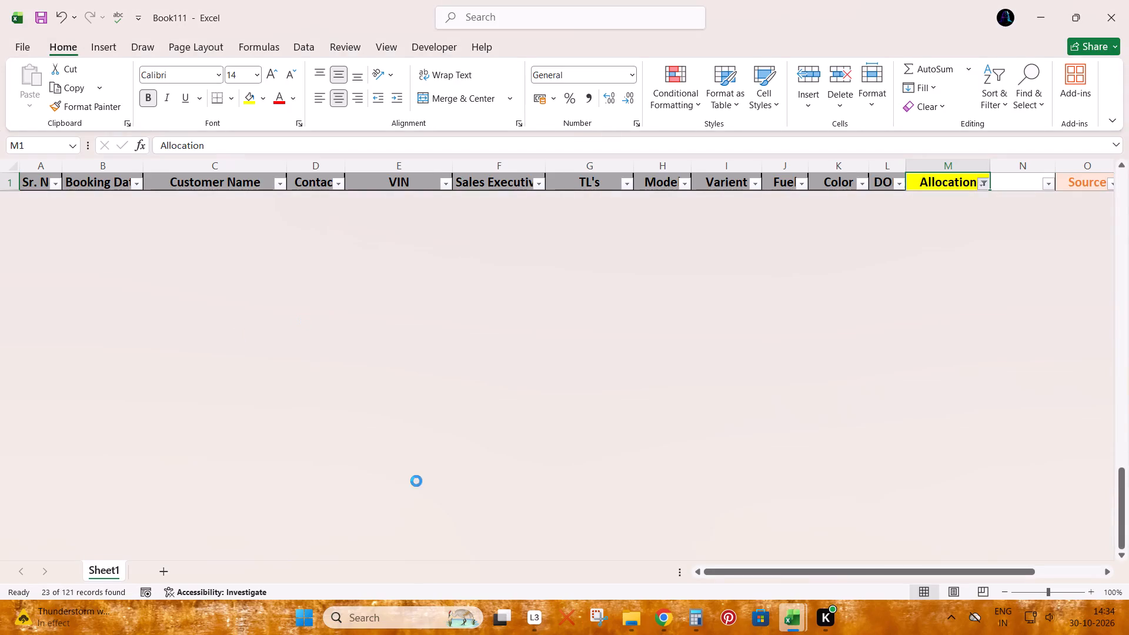
Switch to GDMS 2.0 in Chrome and look through the Dealer Order Status list down to the latest orders.
{"action": "left_click", "coordinate": [700, 621]}
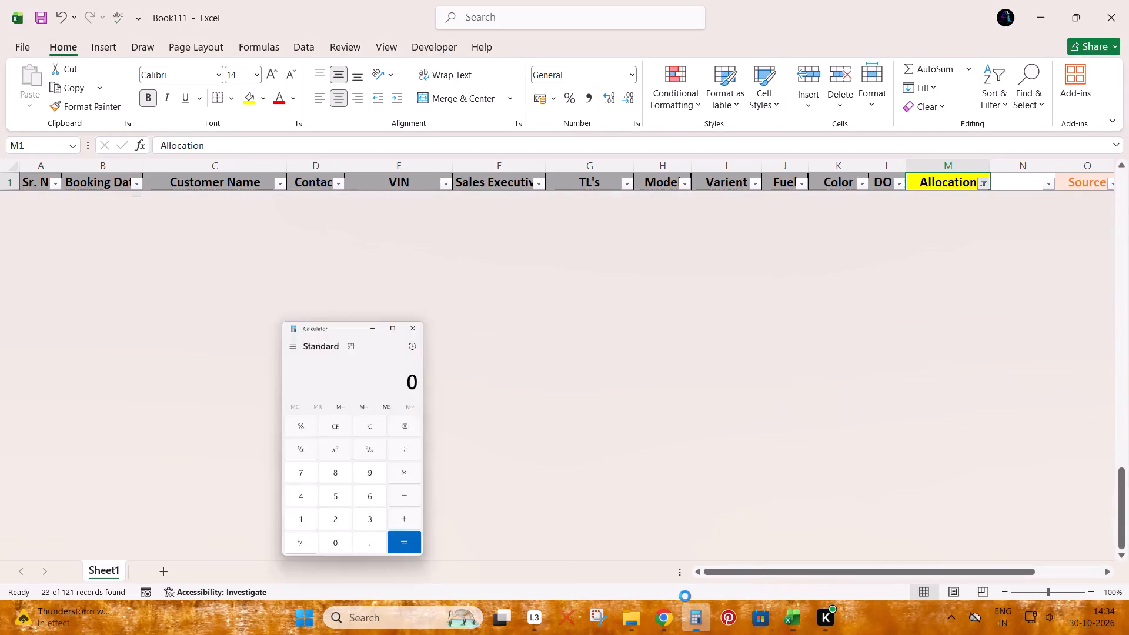
{"action": "left_click", "coordinate": [240, 152]}
{"action": "left_click", "coordinate": [670, 620]}
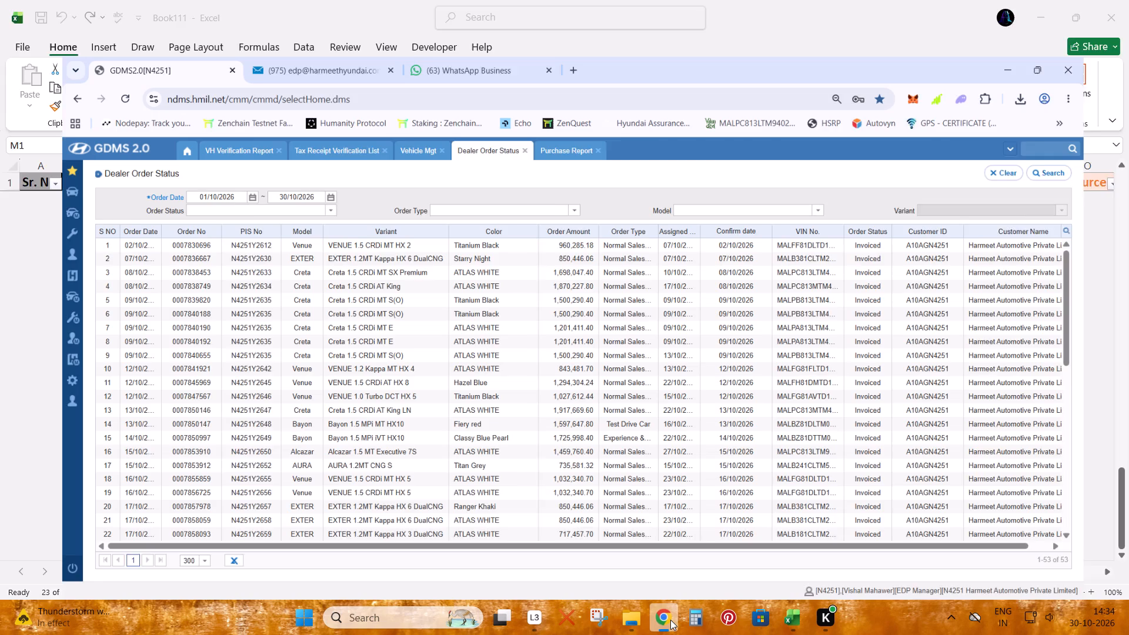
{"action": "scroll", "coordinate": [418, 402], "scroll_direction": "up", "scroll_amount": 4}
{"action": "scroll", "coordinate": [418, 402], "scroll_direction": "down", "scroll_amount": 6}
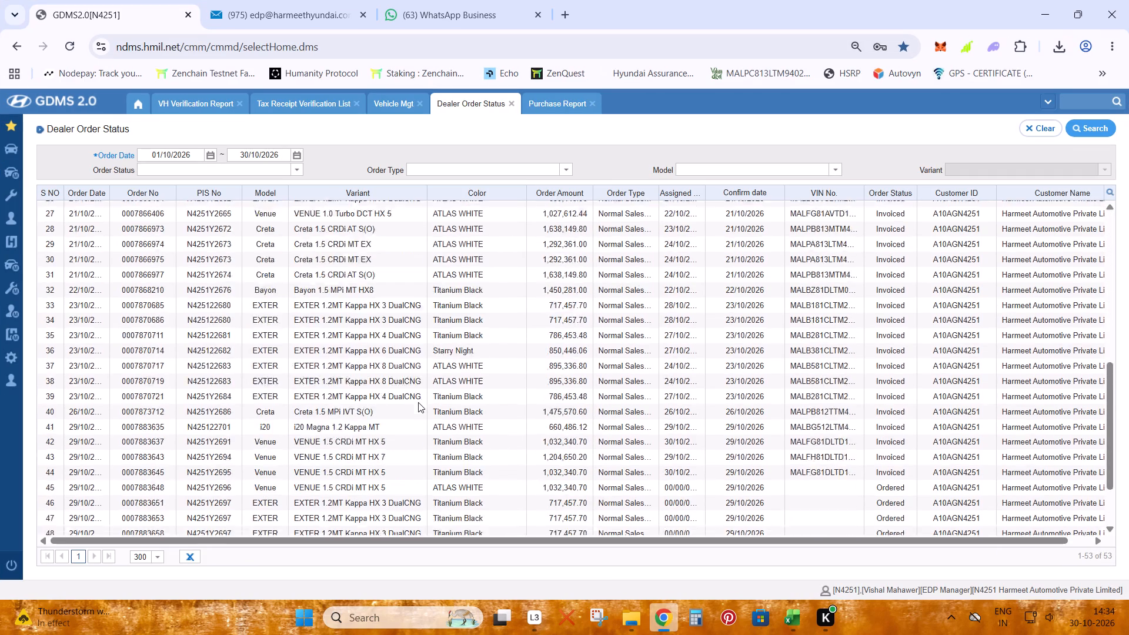
{"action": "scroll", "coordinate": [418, 402], "scroll_direction": "down", "scroll_amount": 5}
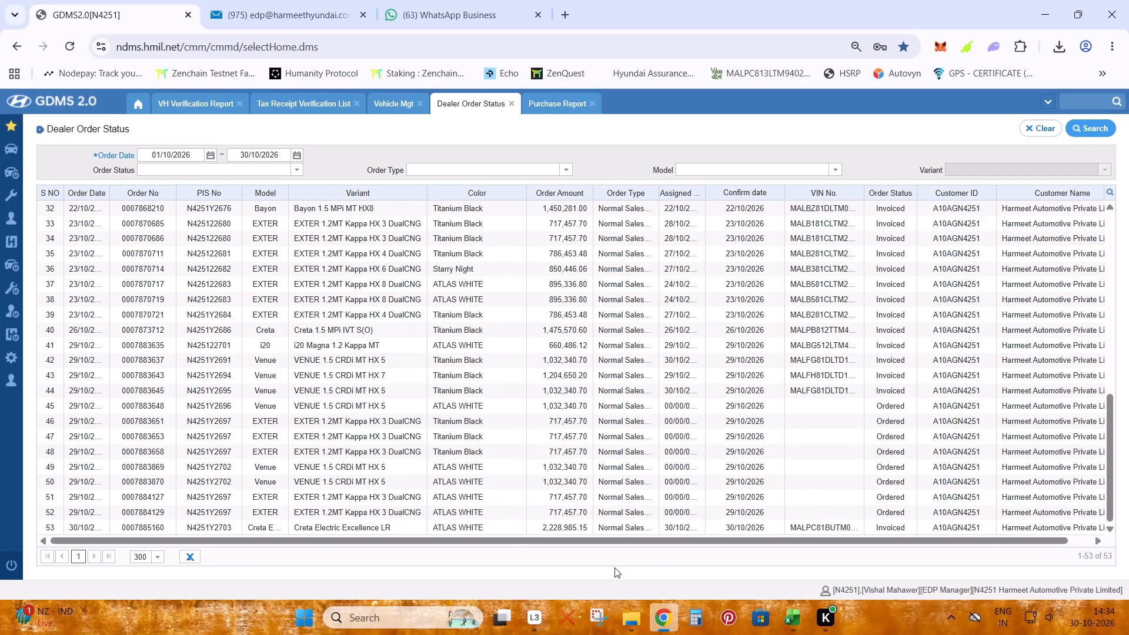
Back in Book111, delete the entire rows 125 to 136 holding the pasted customer-name list below the data.
{"action": "left_click", "coordinate": [717, 540]}
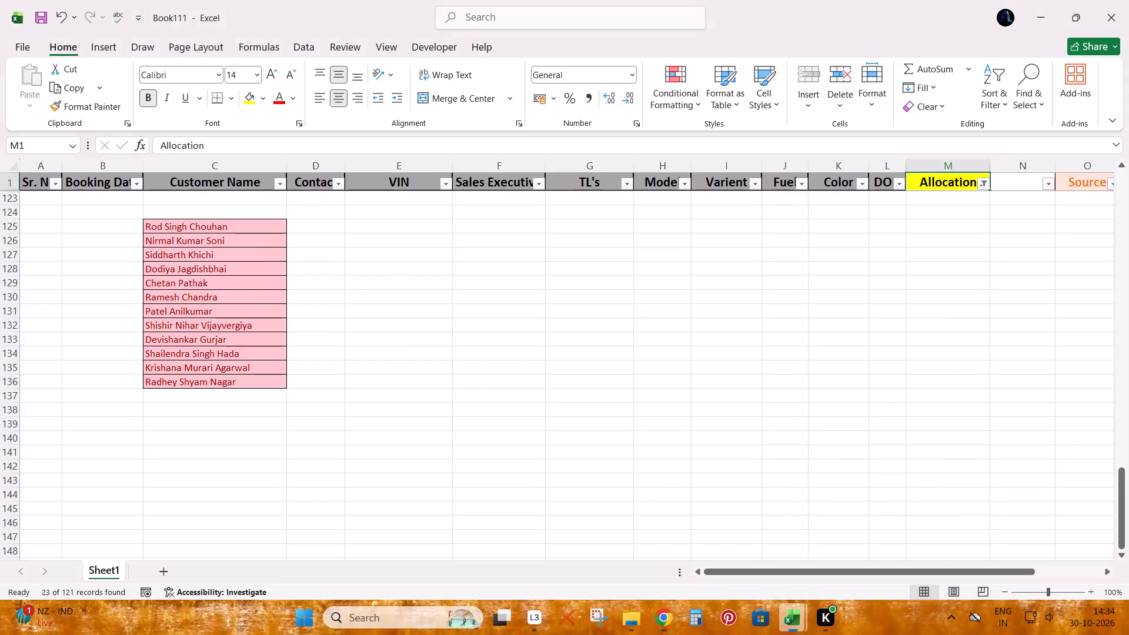
{"action": "left_click", "coordinate": [773, 243]}
{"action": "key", "text": "ctrl+Up"}
{"action": "key", "text": "ctrl+Up"}
{"action": "key", "text": "Down"}
{"action": "key", "text": "Down"}
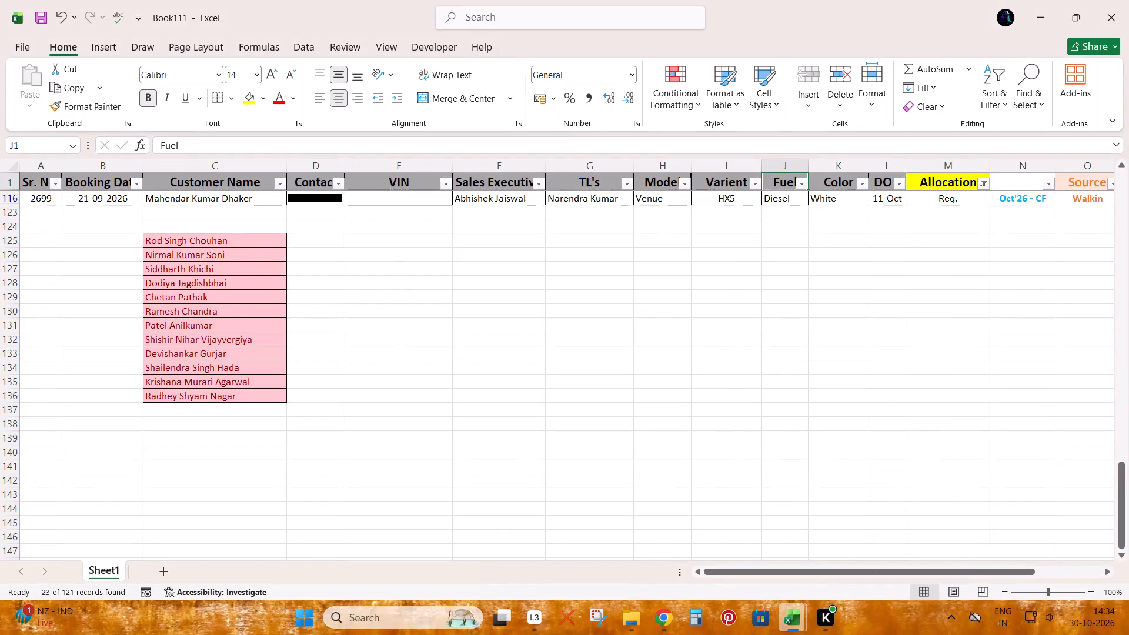
{"action": "key", "text": "ctrl+Down"}
{"action": "key", "text": "Down"}
{"action": "key", "text": "Left"}
{"action": "key", "text": "Down"}
{"action": "key", "text": "Left"}
{"action": "key", "text": "Down"}
{"action": "key", "text": "Left"}
{"action": "key", "text": "Left"}
{"action": "key", "text": "Left"}
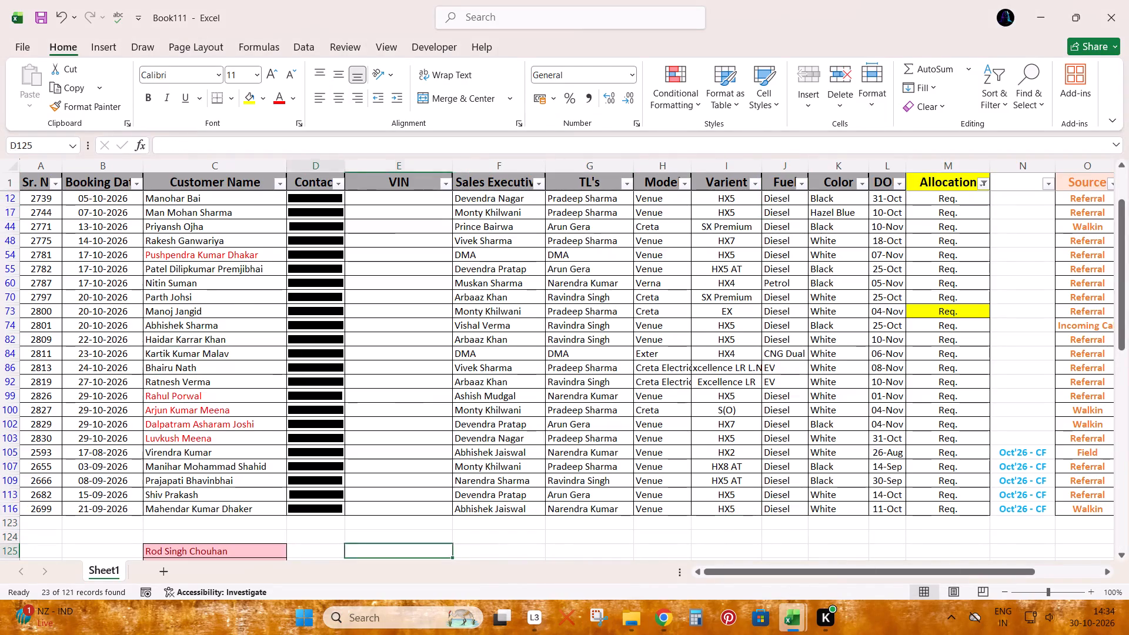
{"action": "key", "text": "Left"}
{"action": "key", "text": "Left"}
{"action": "key", "text": "ctrl+shift+Down"}
{"action": "key", "text": "shift+space"}
{"action": "key", "text": "ctrl+minus"}
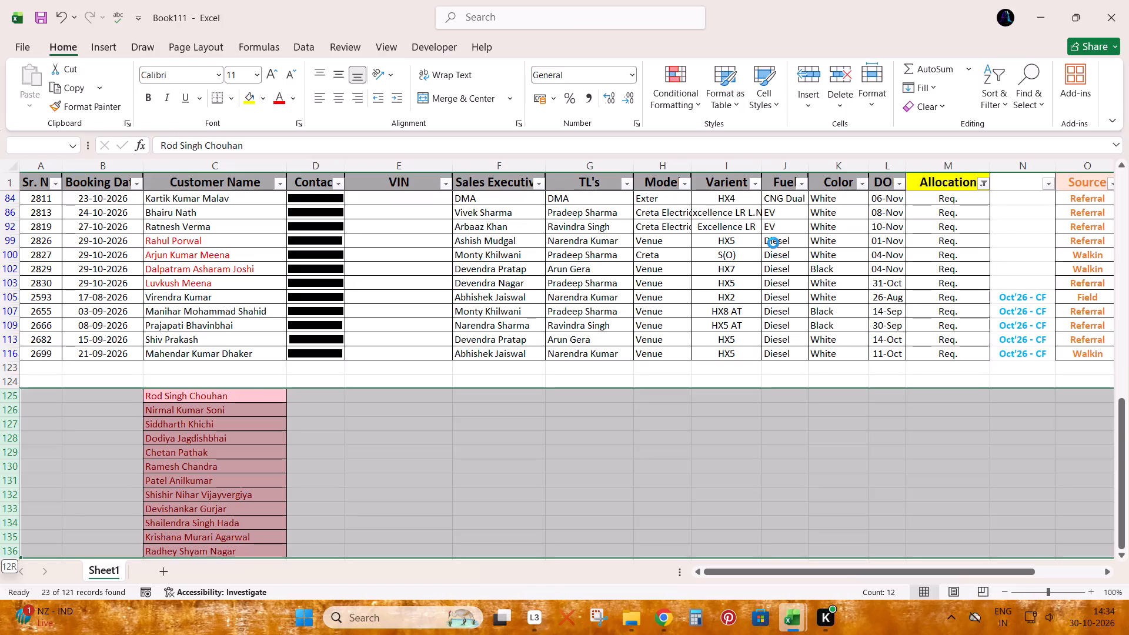
Copy the filtered Req. customer names C12:C116 from Book111 and paste them into MTD VNA starting at C30.
{"action": "key", "text": "ctrl+Up"}
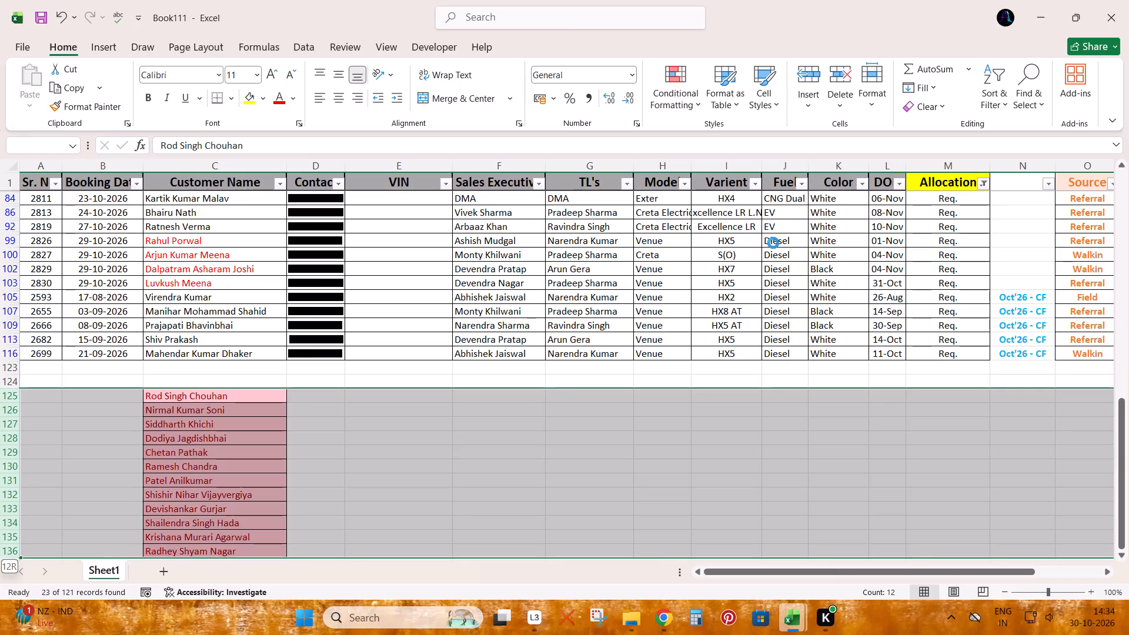
{"action": "key", "text": "Up"}
{"action": "key", "text": "Up"}
{"action": "key", "text": "Up"}
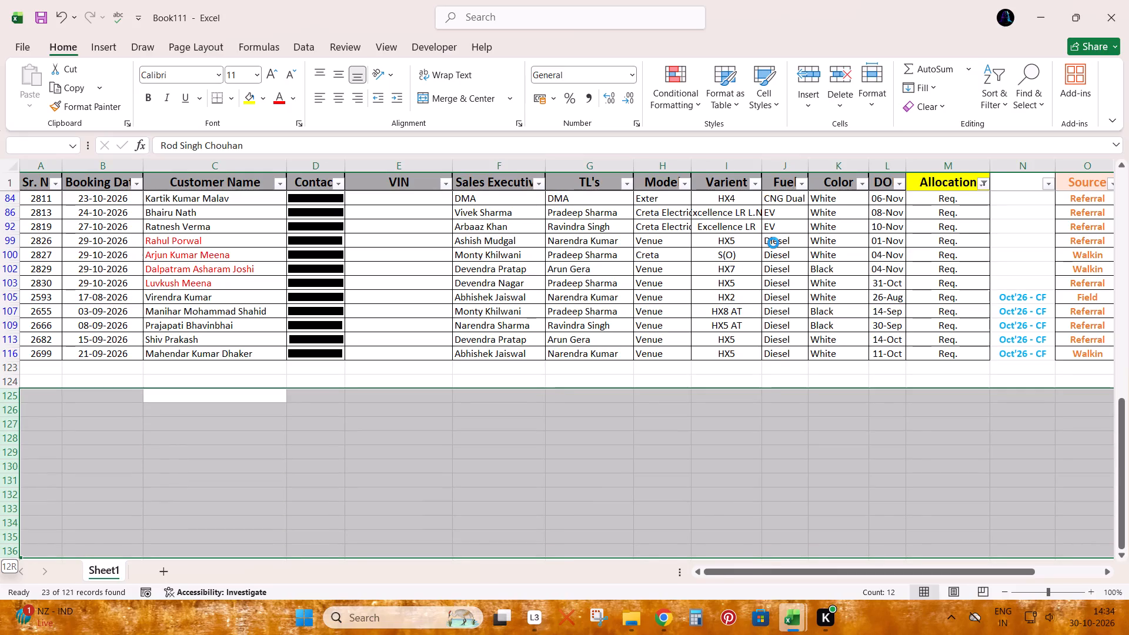
{"action": "key", "text": "ctrl+Up"}
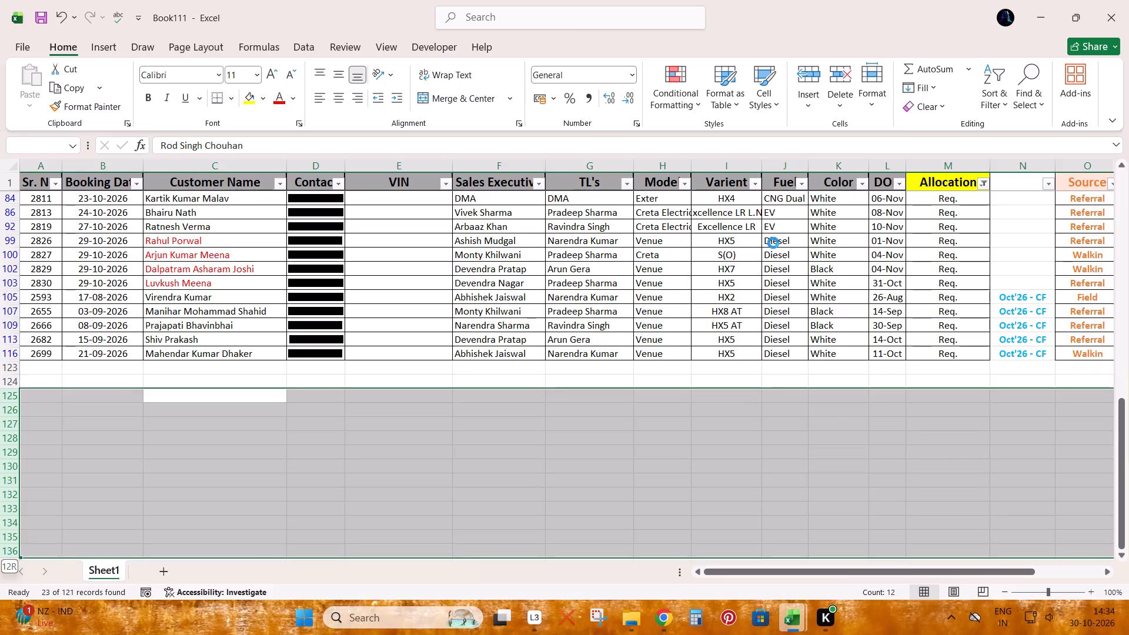
{"action": "key", "text": "ctrl+Up"}
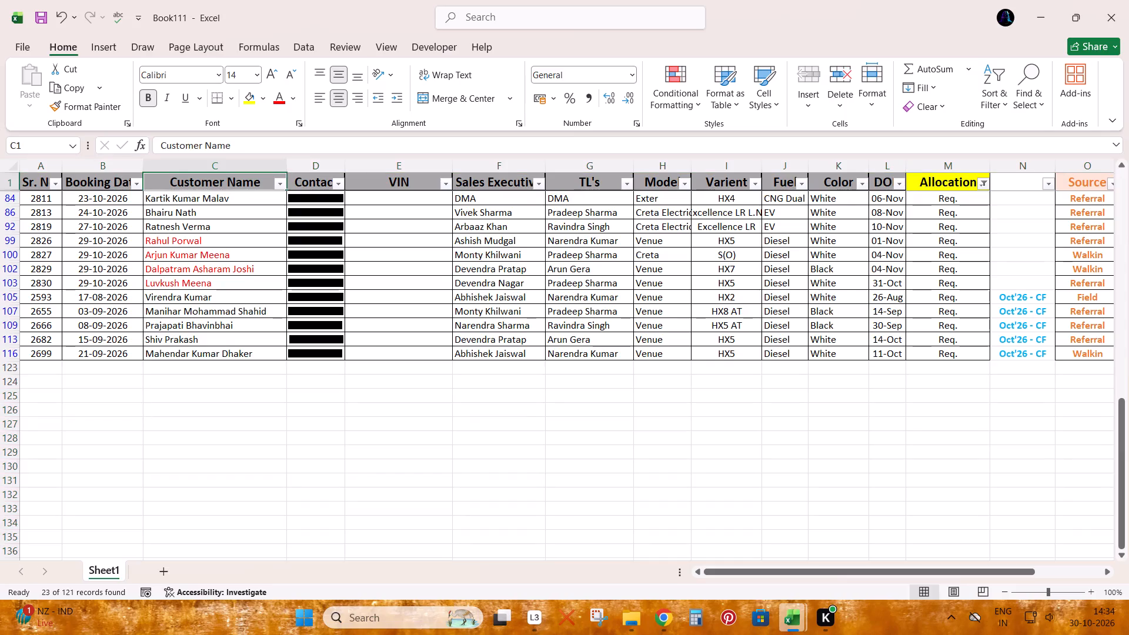
{"action": "key", "text": "Up"}
{"action": "key", "text": "Down"}
{"action": "key", "text": "Up"}
{"action": "key", "text": "Down"}
{"action": "key", "text": "ctrl+shift+Down"}
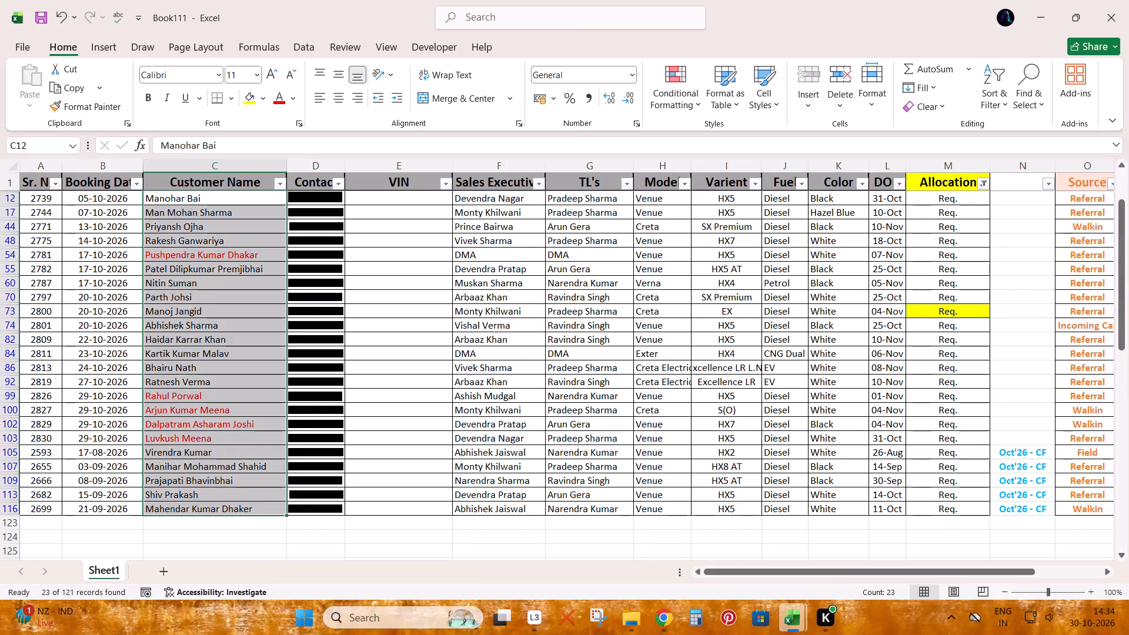
{"action": "key", "text": "ctrl+c"}
{"action": "key", "text": "alt+Tab"}
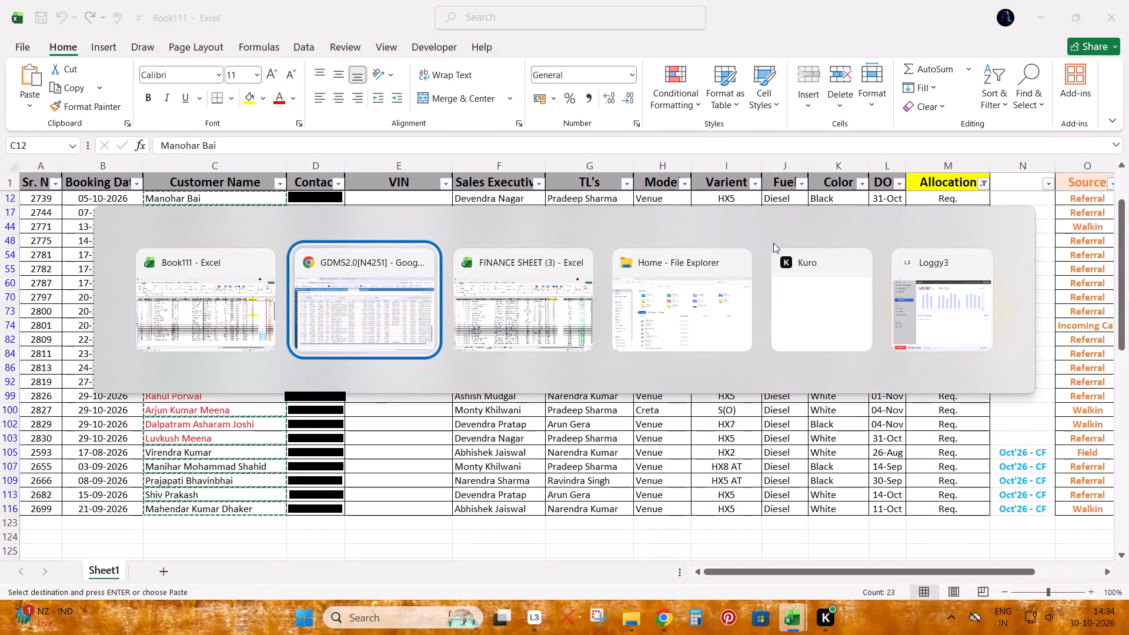
{"action": "key", "text": "alt+Tab"}
{"action": "key", "text": "ctrl+Down"}
{"action": "key", "text": "Down"}
{"action": "key", "text": "Right"}
{"action": "key", "text": "Down"}
{"action": "key", "text": "Right"}
{"action": "key", "text": "Down"}
{"action": "key", "text": "Down"}
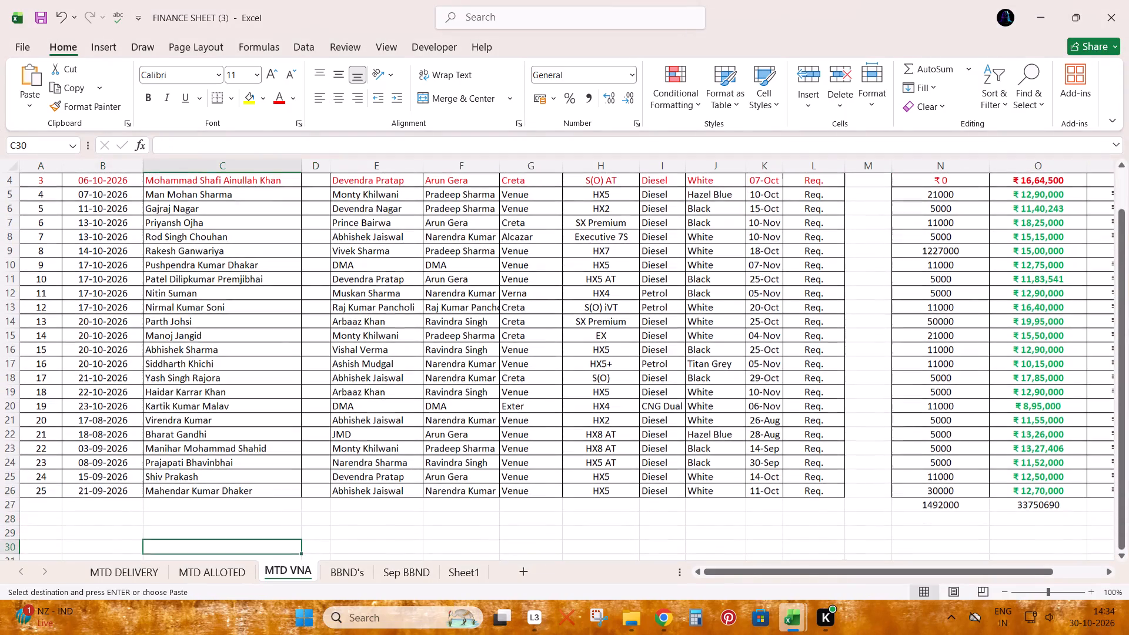
{"action": "key", "text": "ctrl+v"}
Highlight duplicate values across the whole Customer Name column C of MTD VNA using conditional formatting with the default red style.
{"action": "key", "text": "ctrl+space"}
{"action": "left_click", "coordinate": [681, 99]}
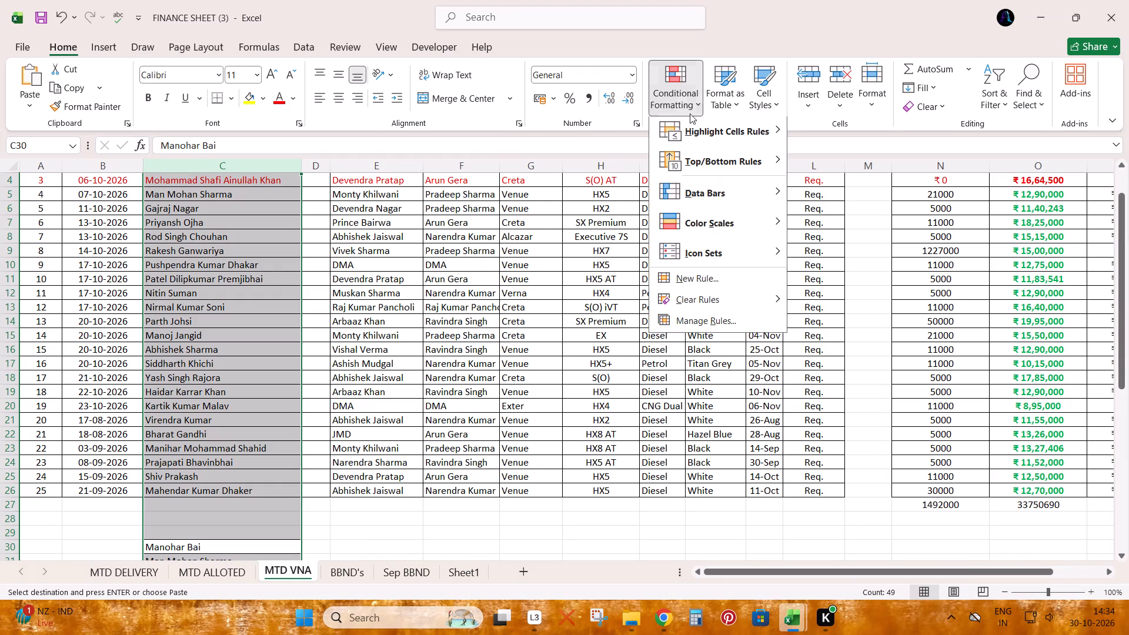
{"action": "left_click", "coordinate": [712, 133]}
{"action": "left_click", "coordinate": [820, 316]}
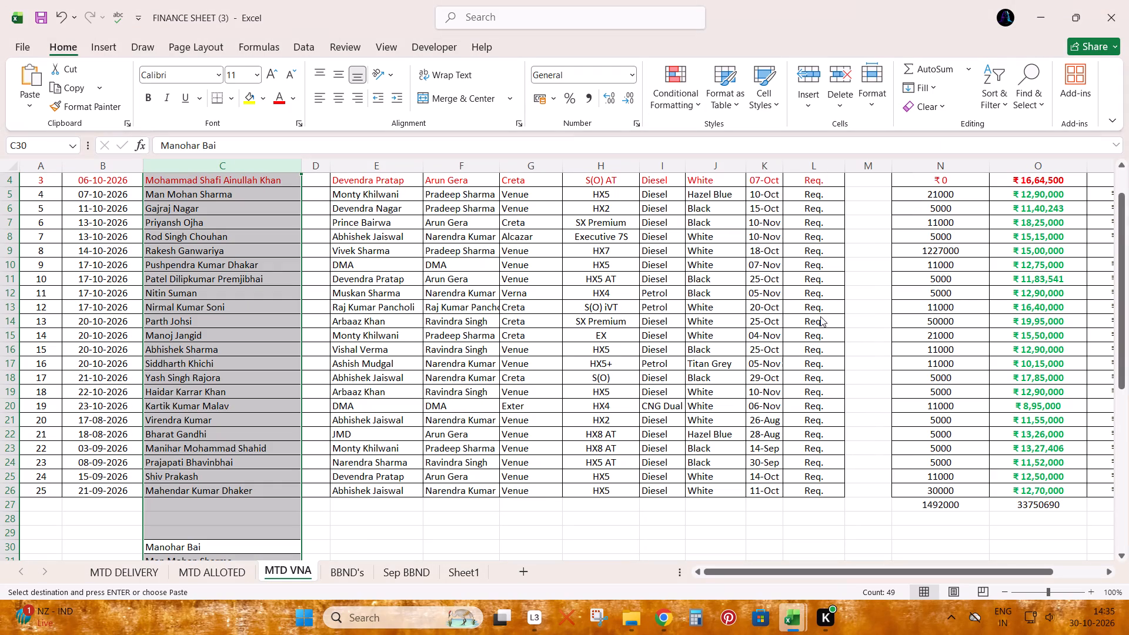
{"action": "key", "text": "Return"}
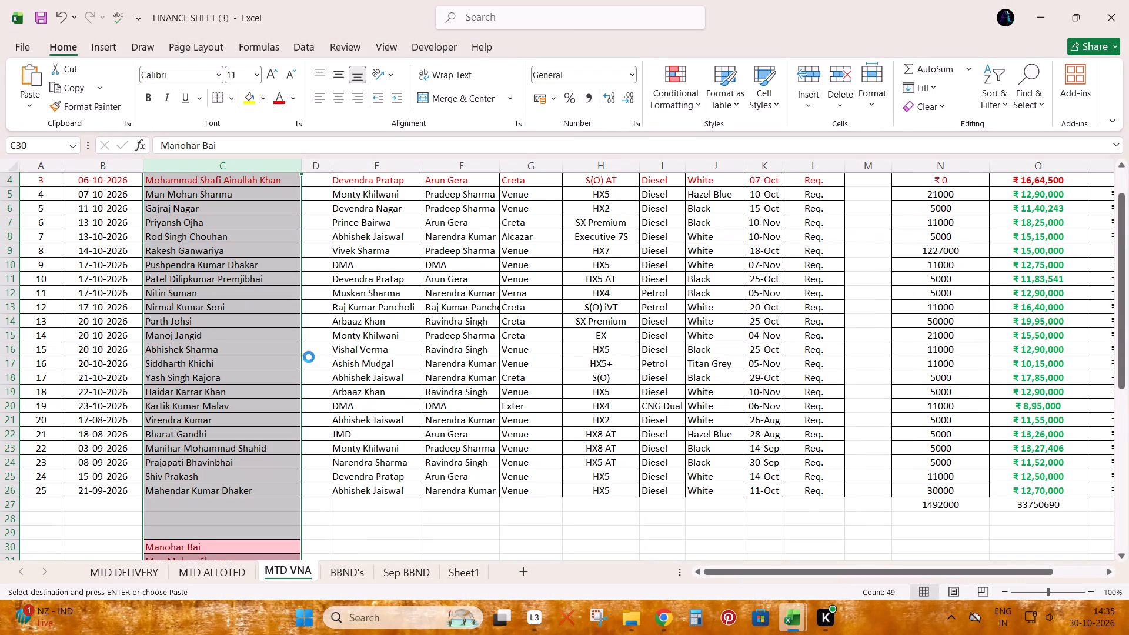
Delete the entire MTD VNA rows of the unhighlighted customers with Sr. No. 1, 3 and 5.
{"action": "scroll", "coordinate": [236, 373], "scroll_direction": "up", "scroll_amount": 5}
{"action": "scroll", "coordinate": [219, 295], "scroll_direction": "up", "scroll_amount": 1}
{"action": "left_click", "coordinate": [239, 200]}
{"action": "key", "text": "shift+space"}
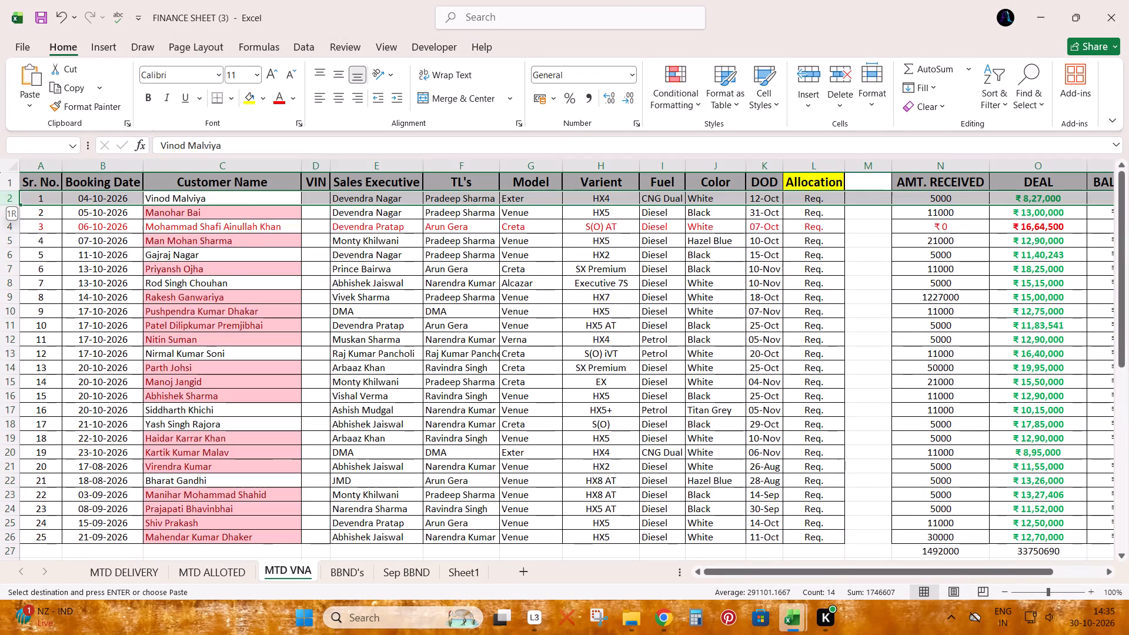
{"action": "key", "text": "ctrl+minus"}
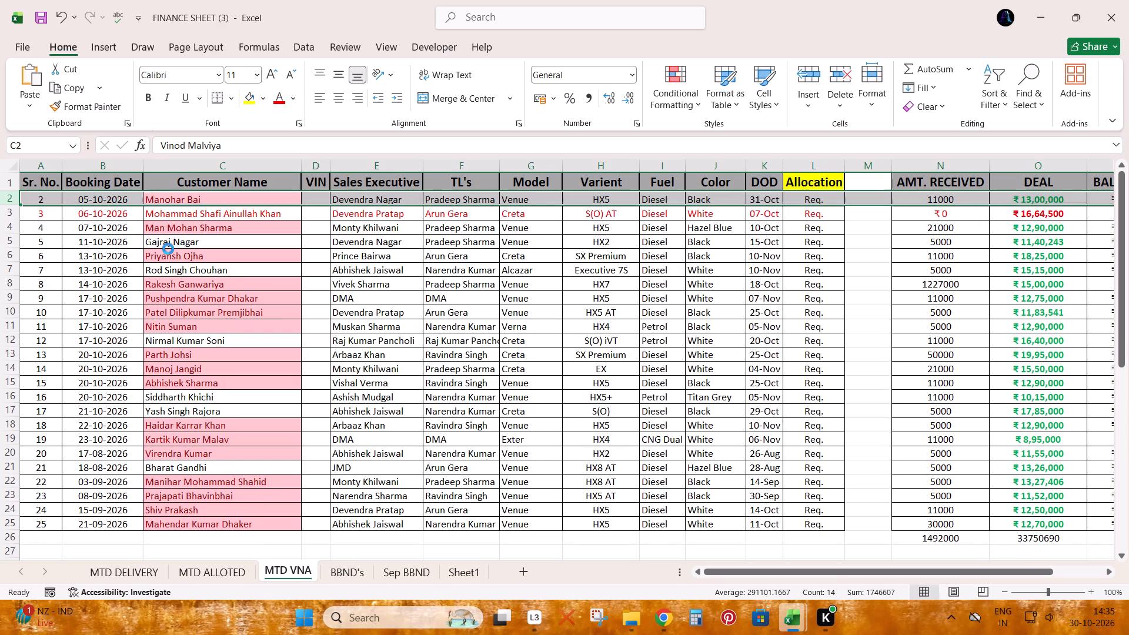
{"action": "left_click", "coordinate": [176, 214]}
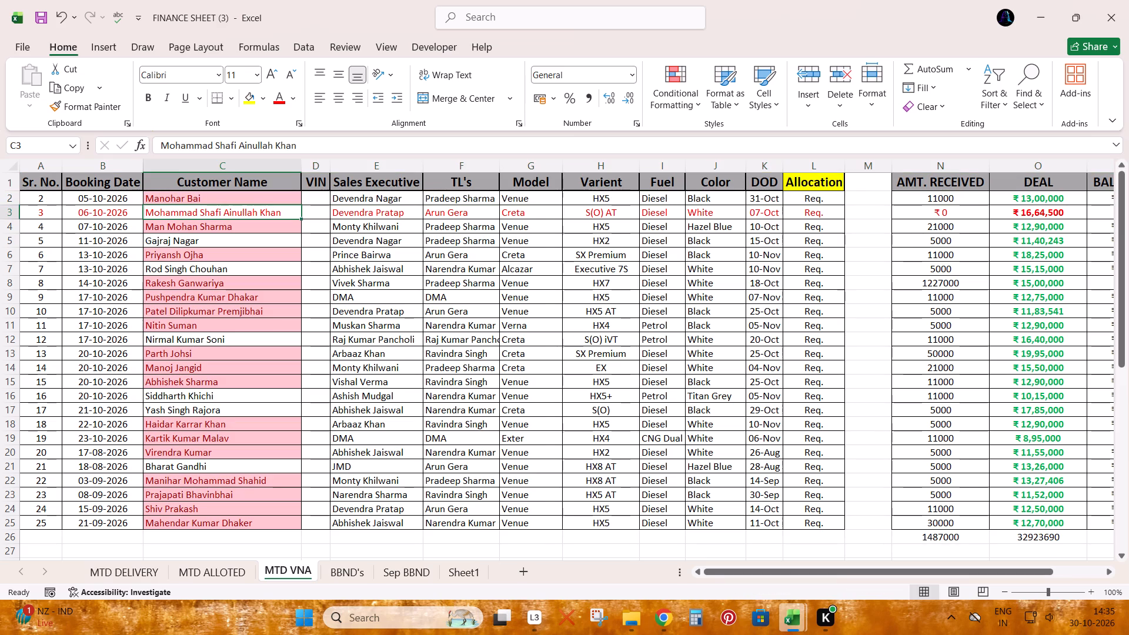
{"action": "key", "text": "shift+space"}
{"action": "key", "text": "ctrl+minus"}
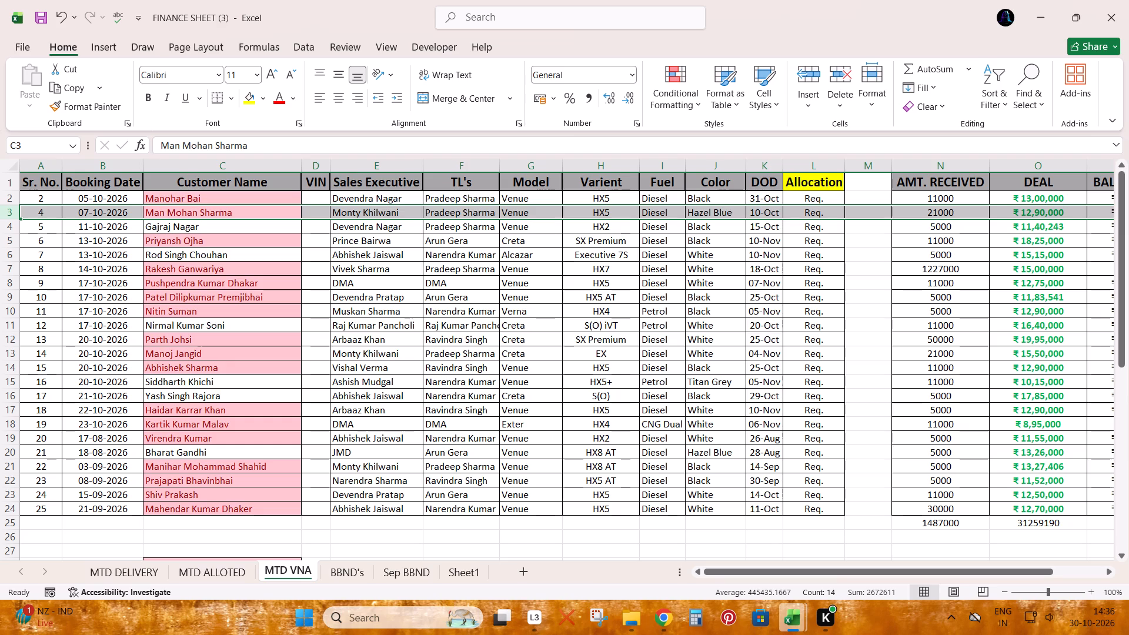
{"action": "left_click", "coordinate": [239, 227]}
{"action": "key", "text": "shift+space"}
{"action": "key", "text": "ctrl+minus"}
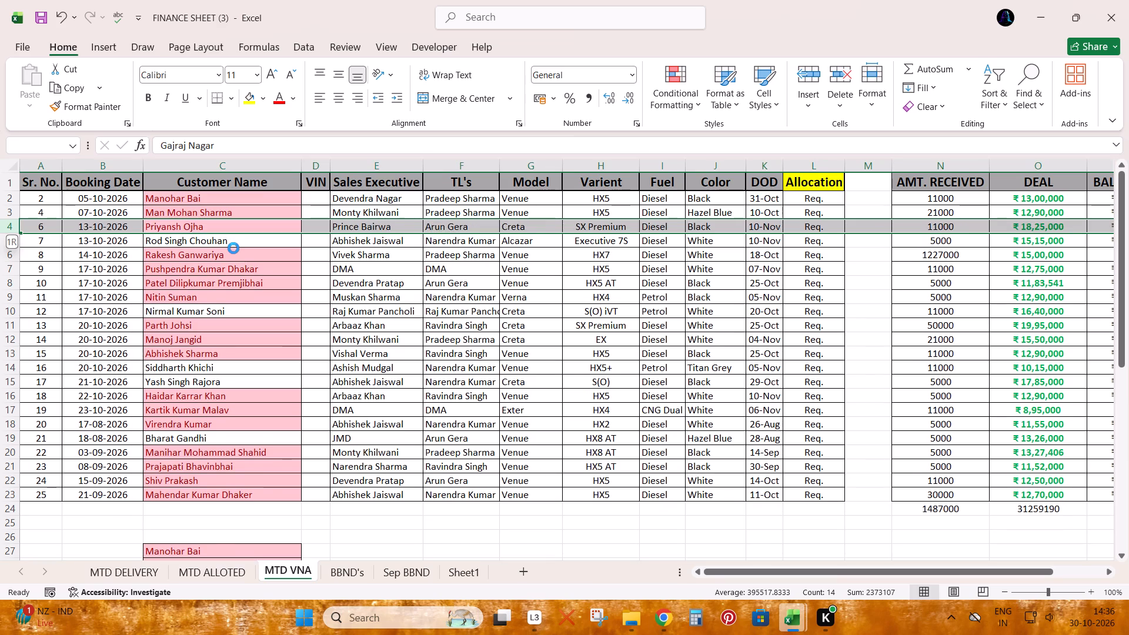
Delete the entire MTD VNA rows of the unhighlighted customers with Sr. No. 7 and 12.
{"action": "key", "text": "Down"}
{"action": "key", "text": "shift+space"}
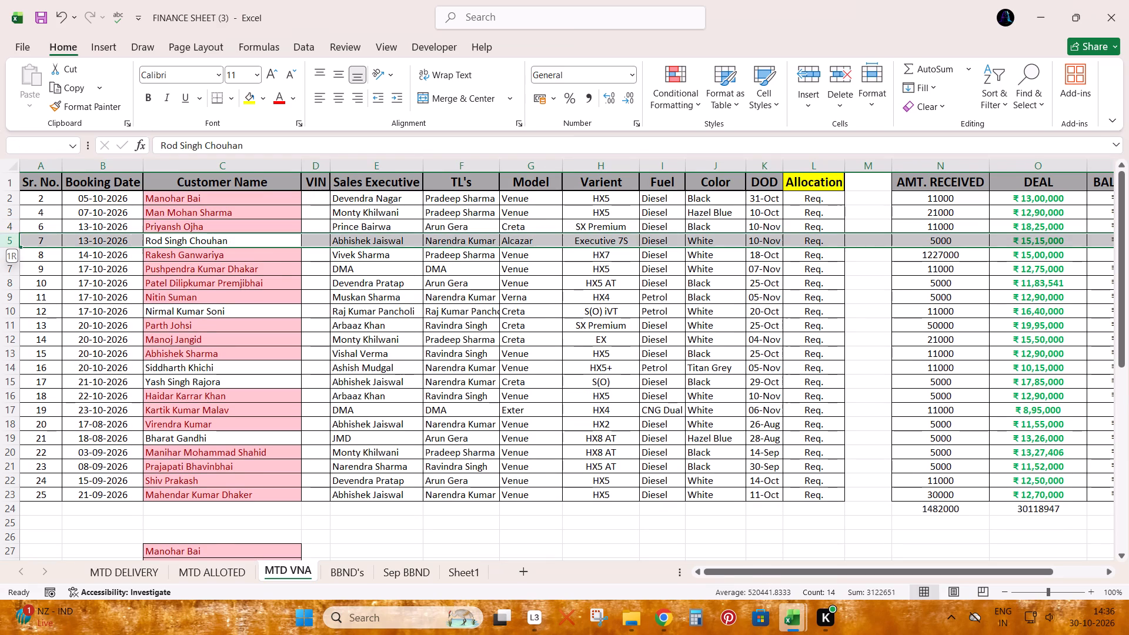
{"action": "key", "text": "ctrl+minus"}
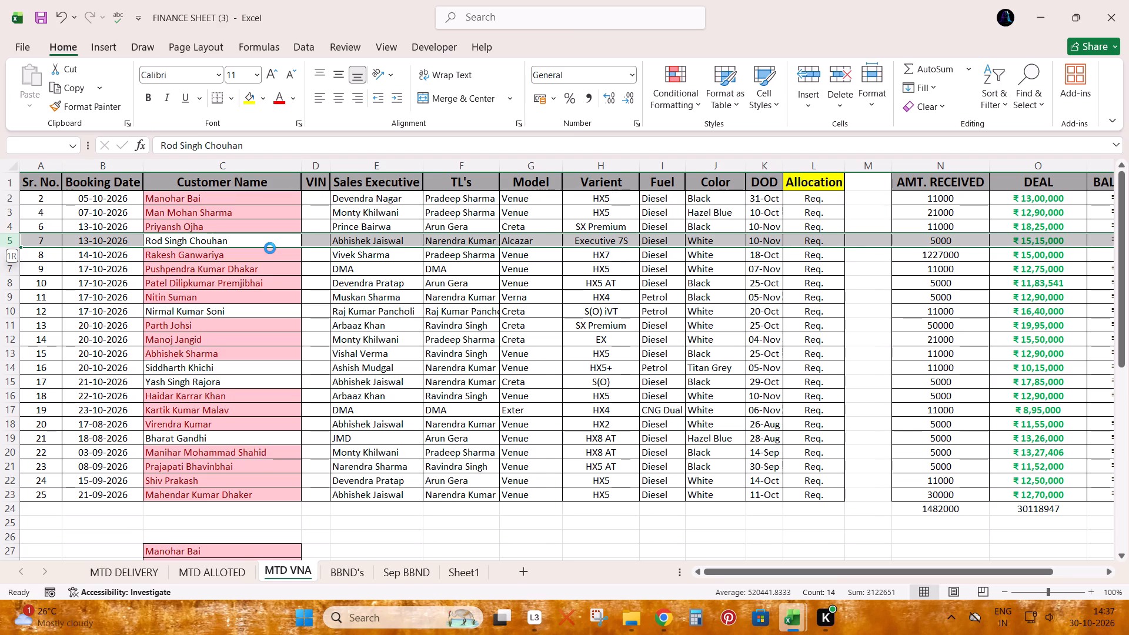
{"action": "left_click", "coordinate": [207, 309]}
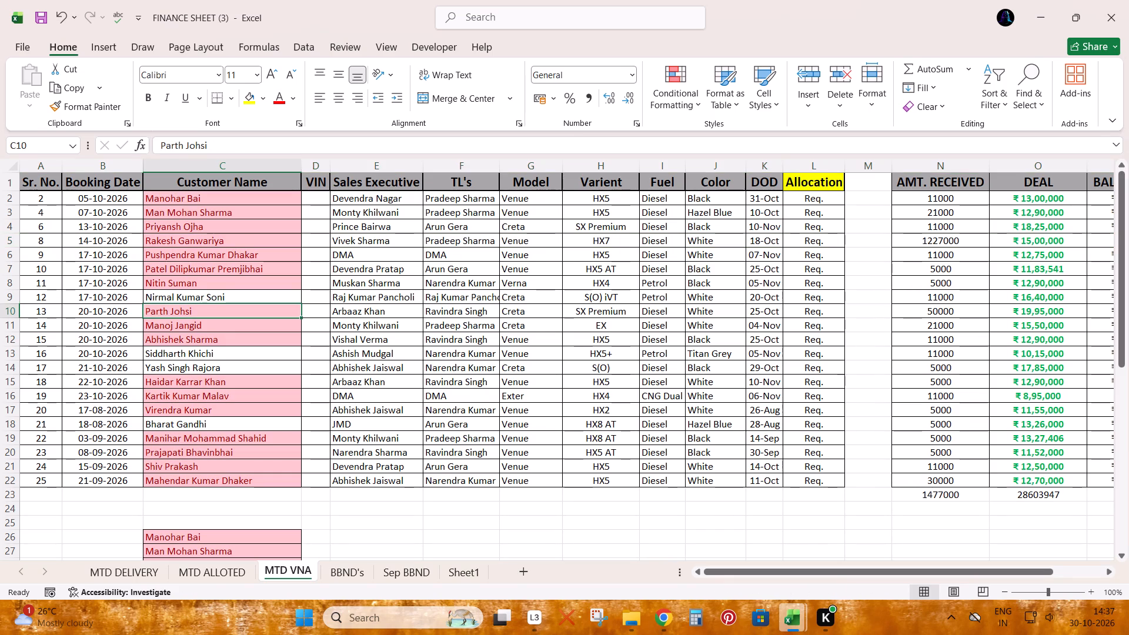
{"action": "key", "text": "Up"}
{"action": "key", "text": "shift+space"}
{"action": "key", "text": "ctrl+minus"}
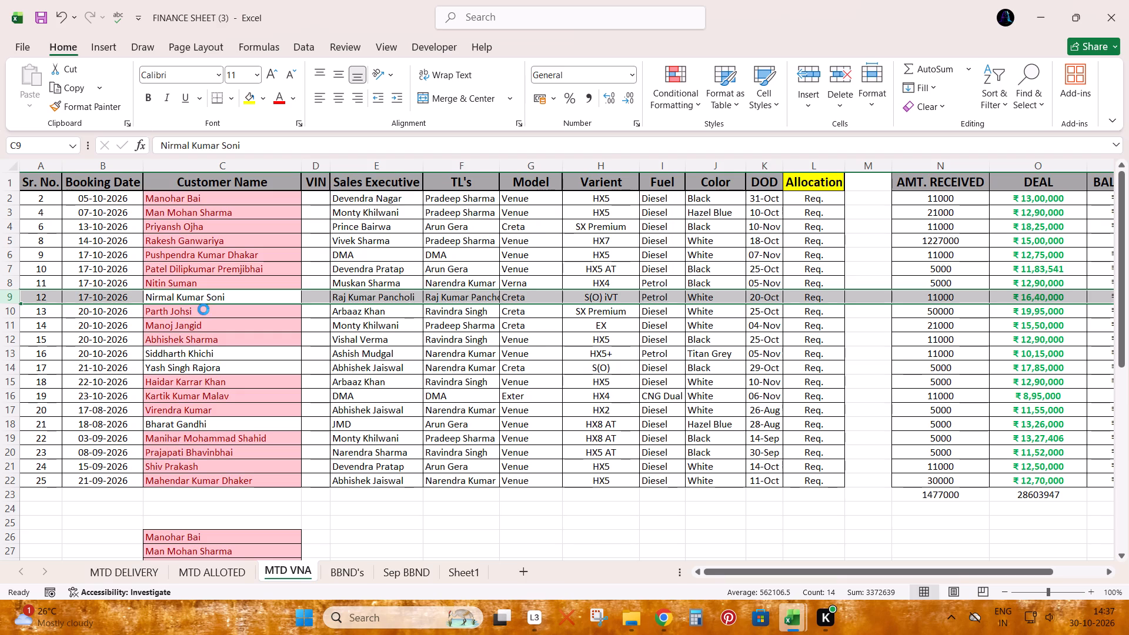
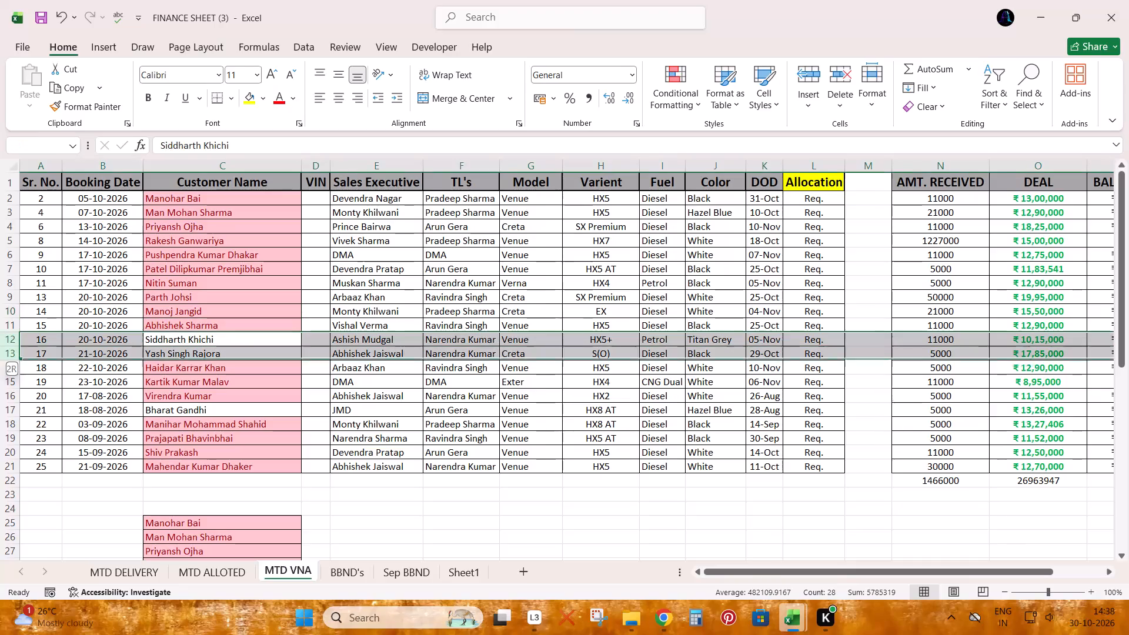
Delete the entire MTD VNA rows of the unhighlighted customers with Sr. No. 16, 17 and 21.
{"action": "key", "text": "ctrl+minus"}
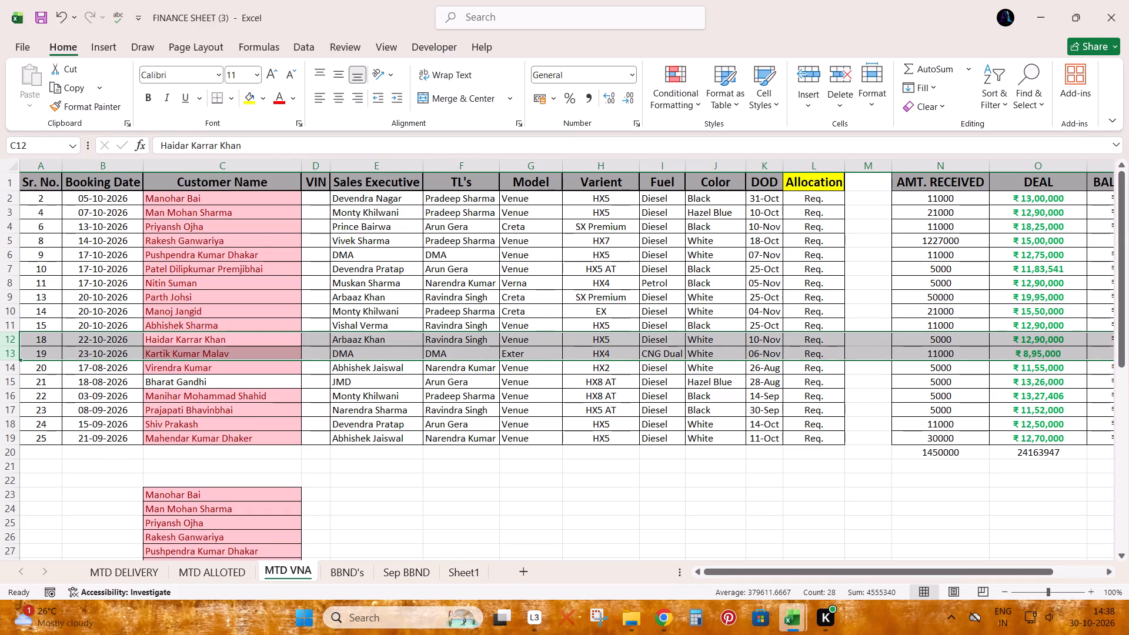
{"action": "left_click", "coordinate": [178, 388]}
{"action": "key", "text": "shift+space"}
{"action": "key", "text": "ctrl+minus"}
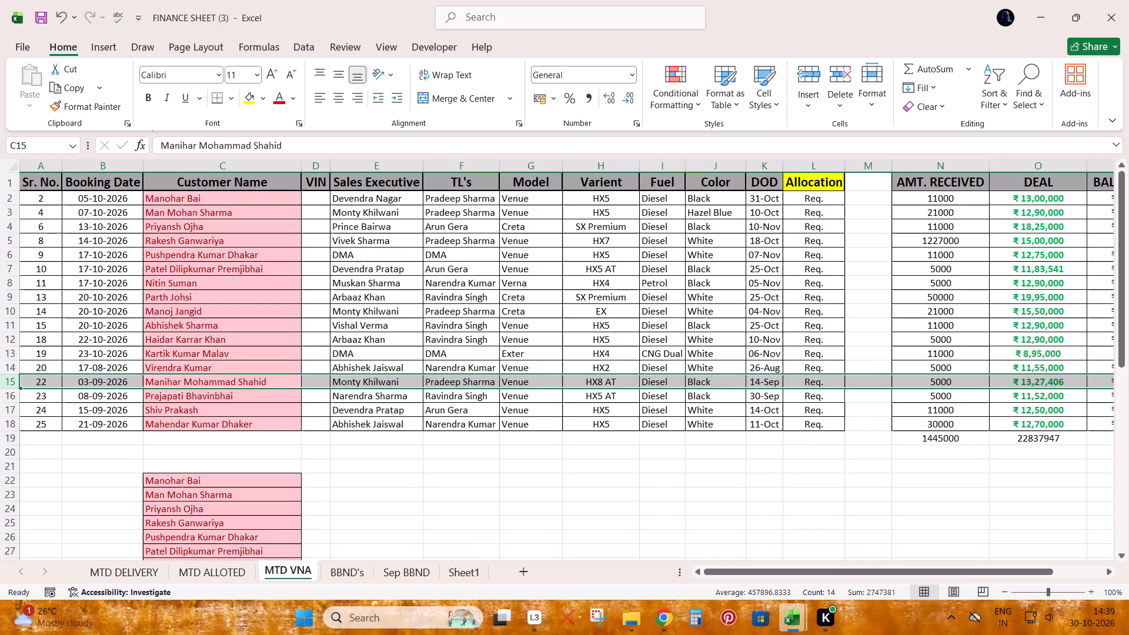
Copy the six unhighlighted customer names C34:C39 from MTD VNA and paste them below the Book111 table starting at C125.
{"action": "scroll", "coordinate": [231, 389], "scroll_direction": "down", "scroll_amount": 8}
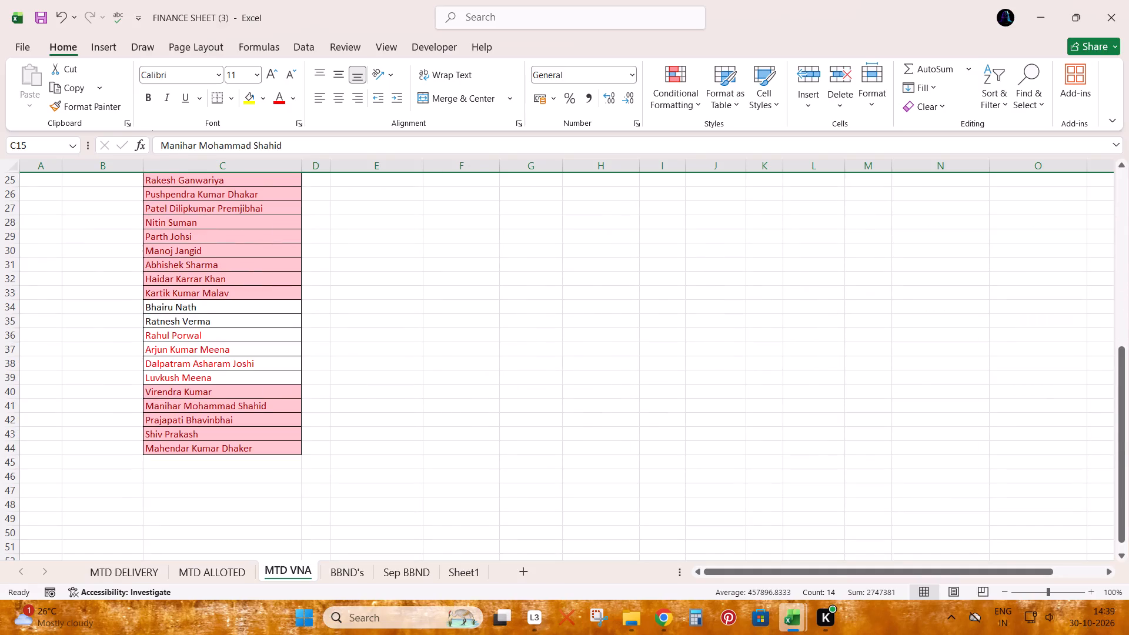
{"action": "left_click_drag", "start_coordinate": [211, 304], "coordinate": [215, 371]}
{"action": "key", "text": "ctrl+c"}
{"action": "key", "text": "alt+Tab"}
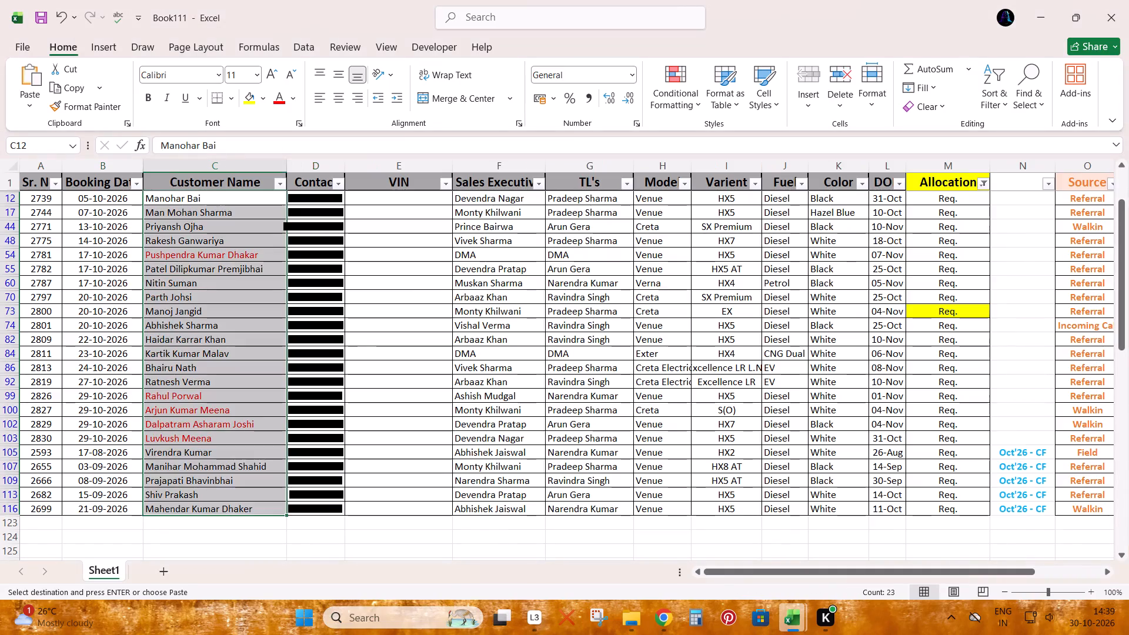
{"action": "left_click", "coordinate": [211, 546]}
{"action": "key", "text": "ctrl+v"}
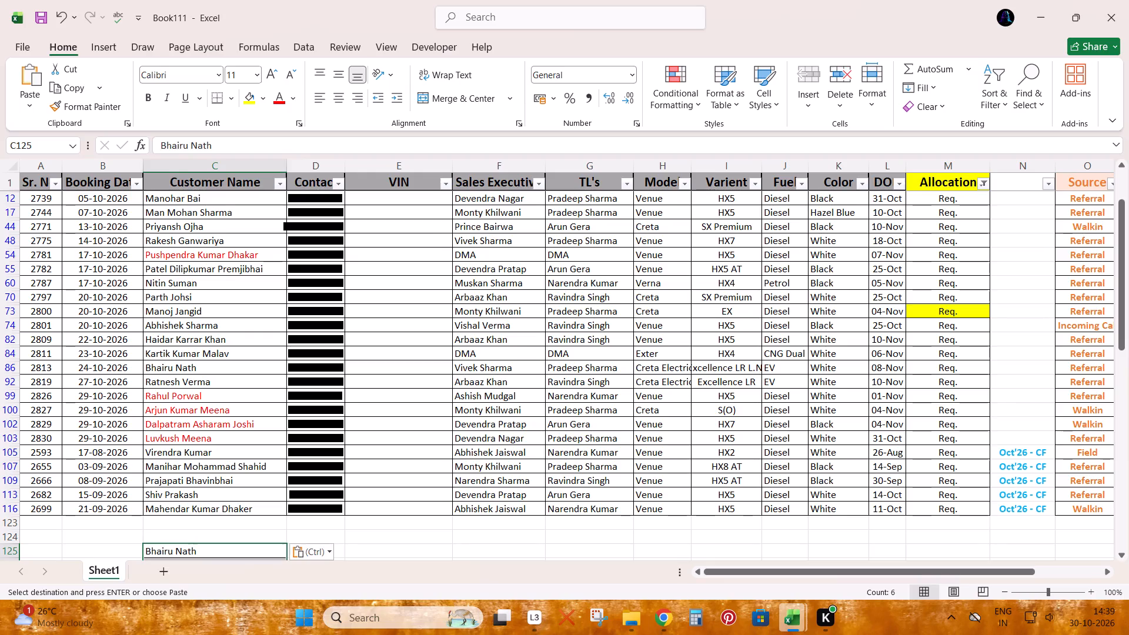
Highlight duplicate values across the whole Customer Name column C of Book111 using conditional formatting with the default red style.
{"action": "left_click", "coordinate": [230, 165]}
{"action": "left_click", "coordinate": [666, 98]}
{"action": "left_click", "coordinate": [714, 135]}
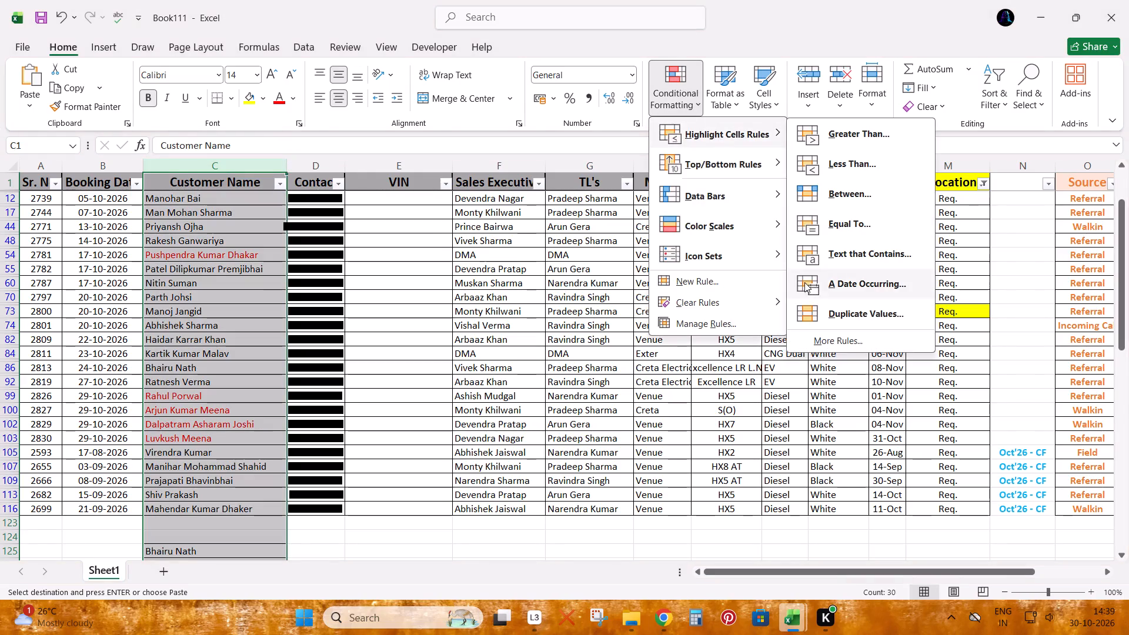
{"action": "left_click", "coordinate": [813, 302]}
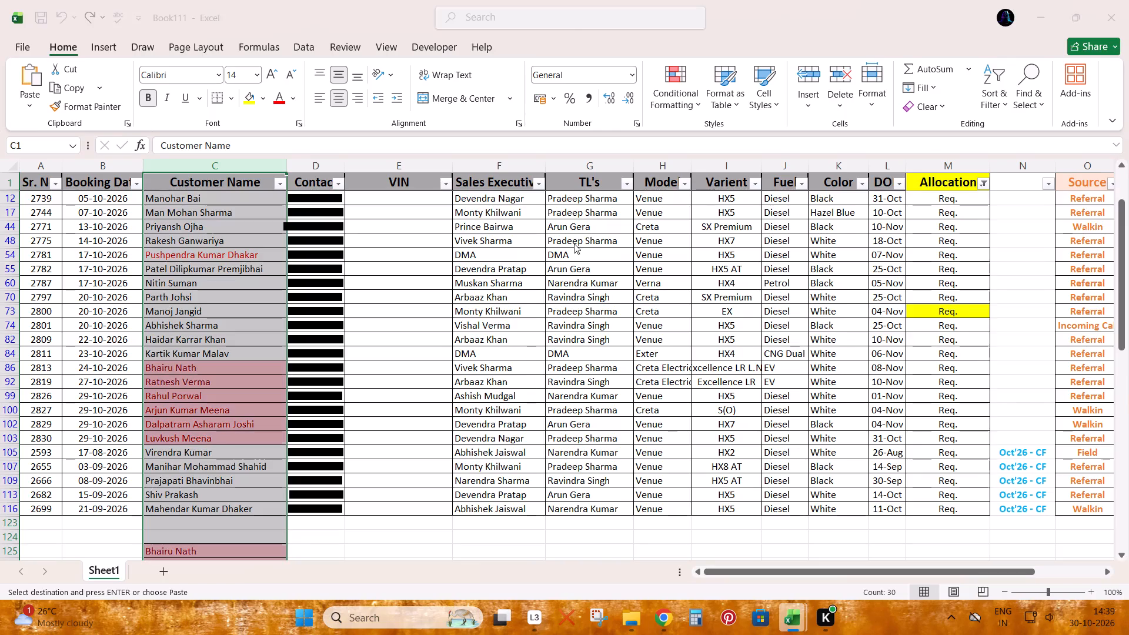
{"action": "left_click", "coordinate": [891, 330]}
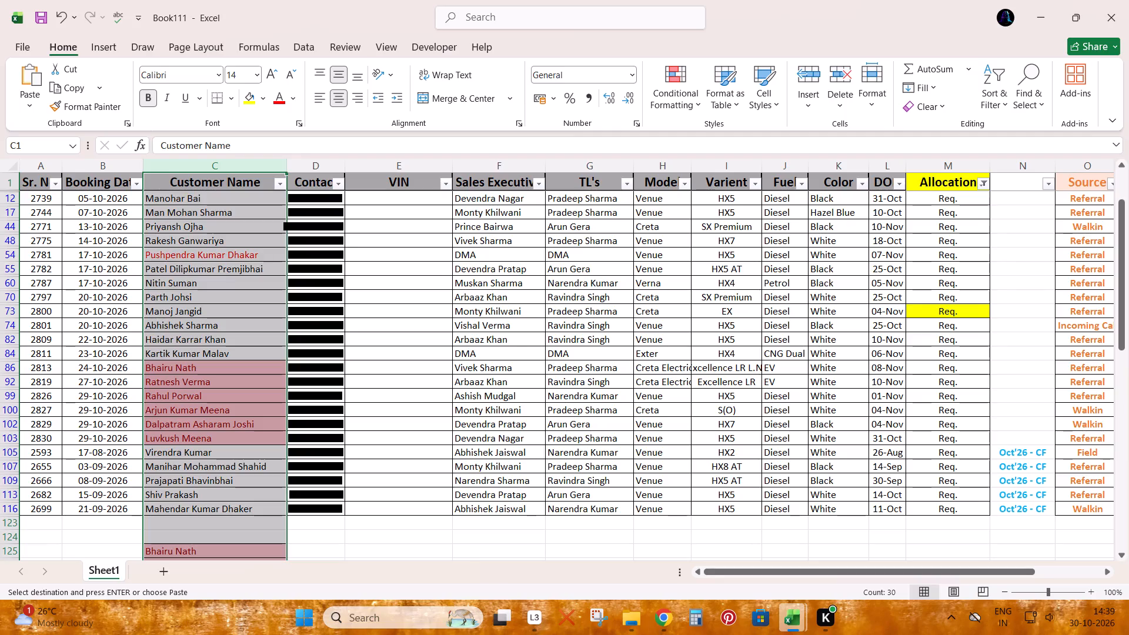
Filter Book111's Customer Name column by the red duplicate highlight colour.
{"action": "left_click", "coordinate": [278, 182]}
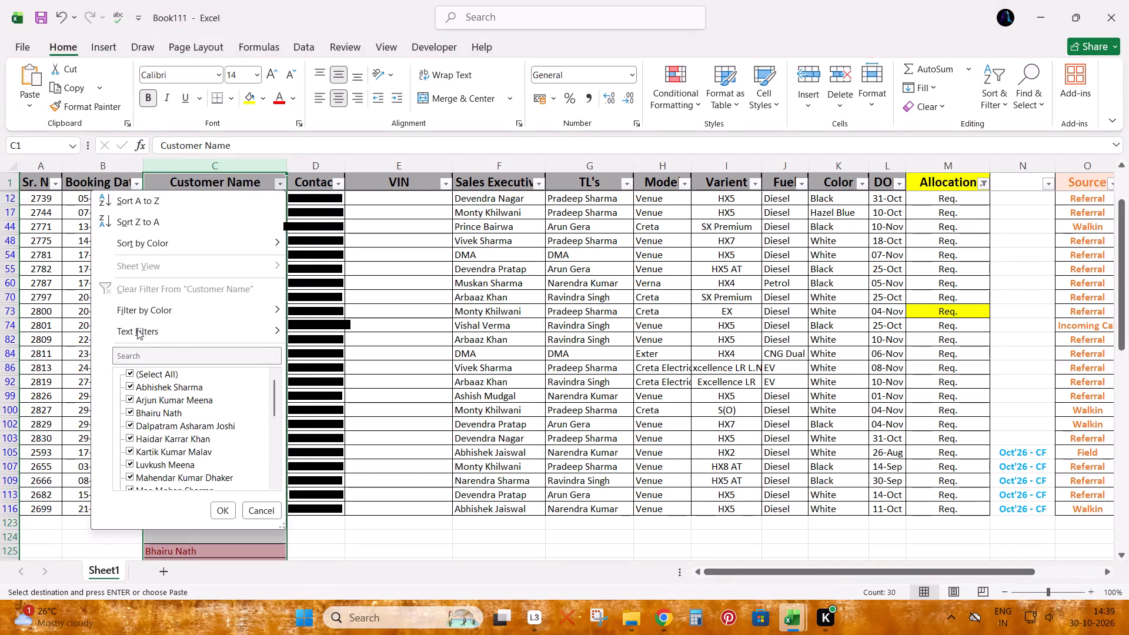
{"action": "left_click", "coordinate": [145, 315]}
{"action": "left_click", "coordinate": [344, 326]}
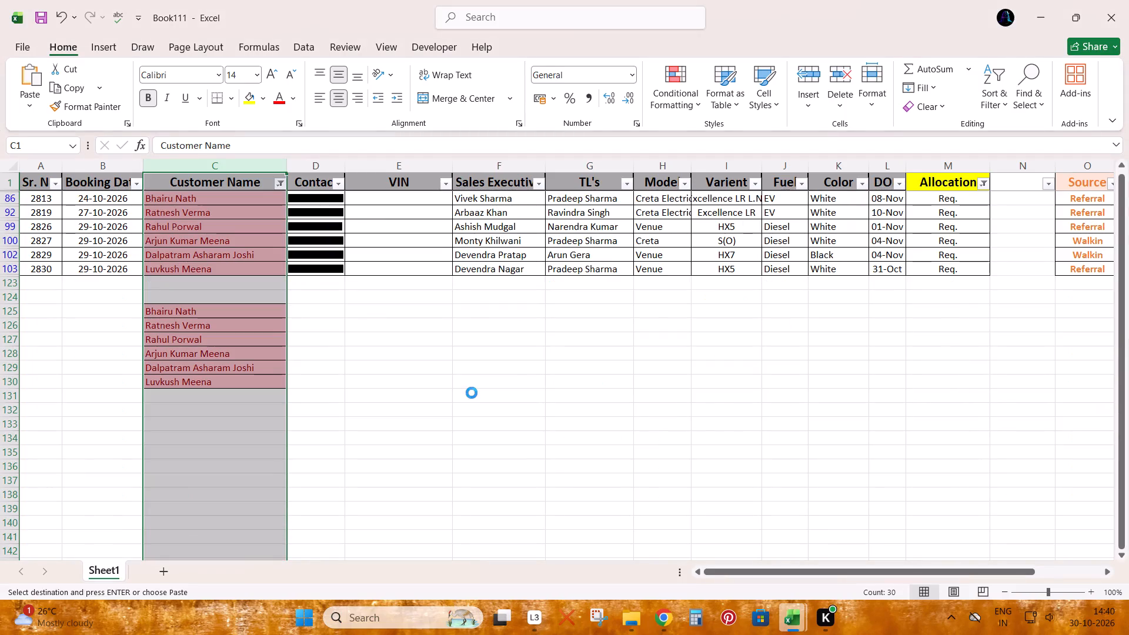
Copy the filtered Book111 rows A86:M103, from Sr. No. through Allocation, and paste them into MTD VNA starting at A19.
{"action": "left_click", "coordinate": [263, 239]}
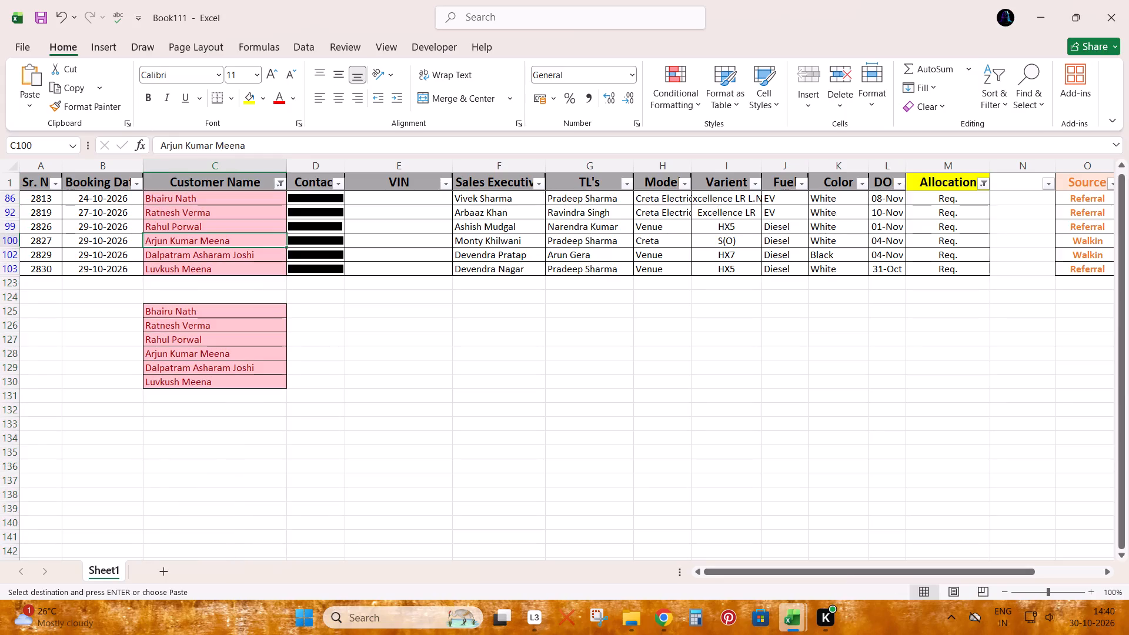
{"action": "left_click", "coordinate": [225, 253]}
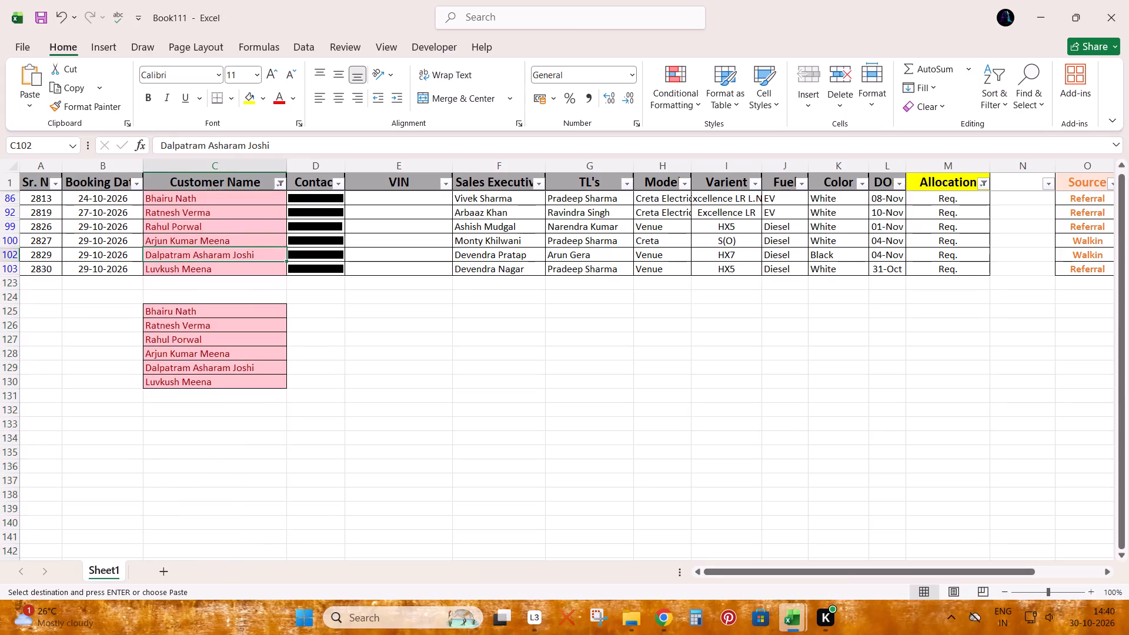
{"action": "key", "text": "ctrl+Up"}
{"action": "key", "text": "ctrl+Left"}
{"action": "key", "text": "Down"}
{"action": "key", "text": "ctrl+shift+Right"}
{"action": "key", "text": "ctrl+shift+Right"}
{"action": "key", "text": "ctrl+shift+Right"}
{"action": "key", "text": "ctrl+shift+Down"}
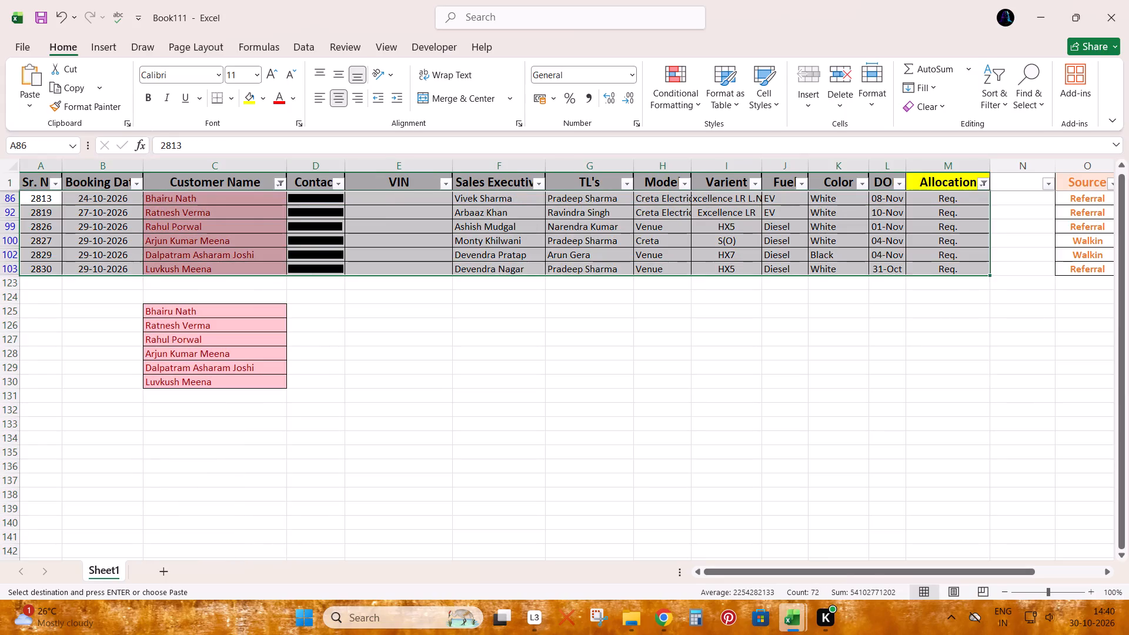
{"action": "key", "text": "ctrl+c"}
{"action": "key", "text": "alt+Tab"}
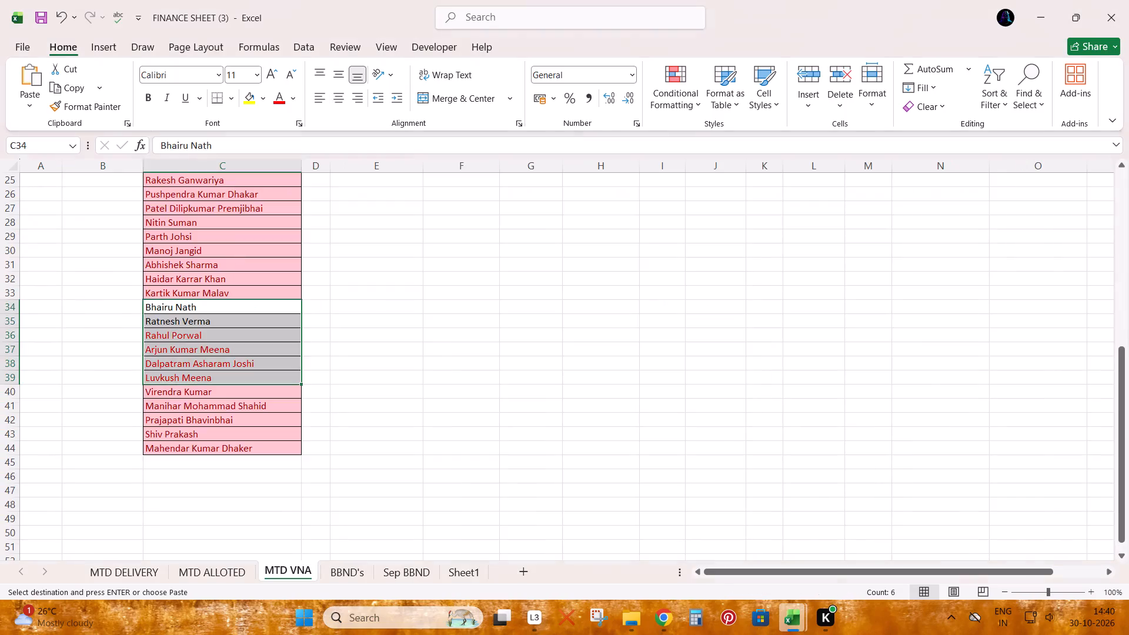
{"action": "key", "text": "ctrl+Left"}
{"action": "key", "text": "ctrl+Up"}
{"action": "key", "text": "Down"}
{"action": "key", "text": "ctrl+v"}
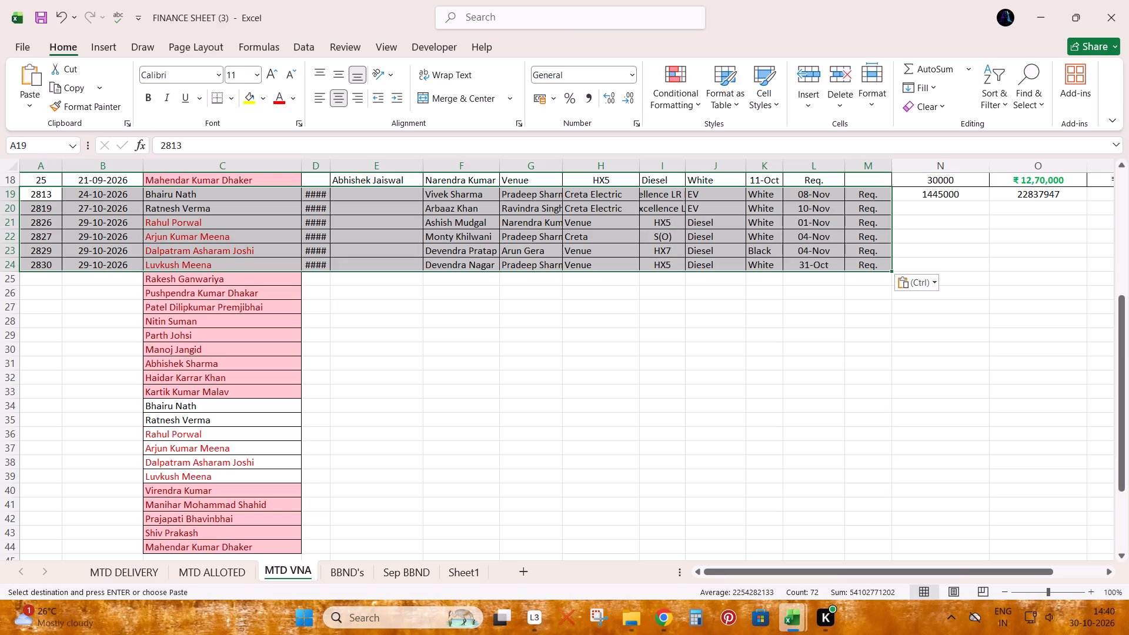
Delete the pasted contact and VIN cells D19:E24 in MTD VNA, shifting the remaining cells left.
{"action": "scroll", "coordinate": [93, 249], "scroll_direction": "up", "scroll_amount": 6}
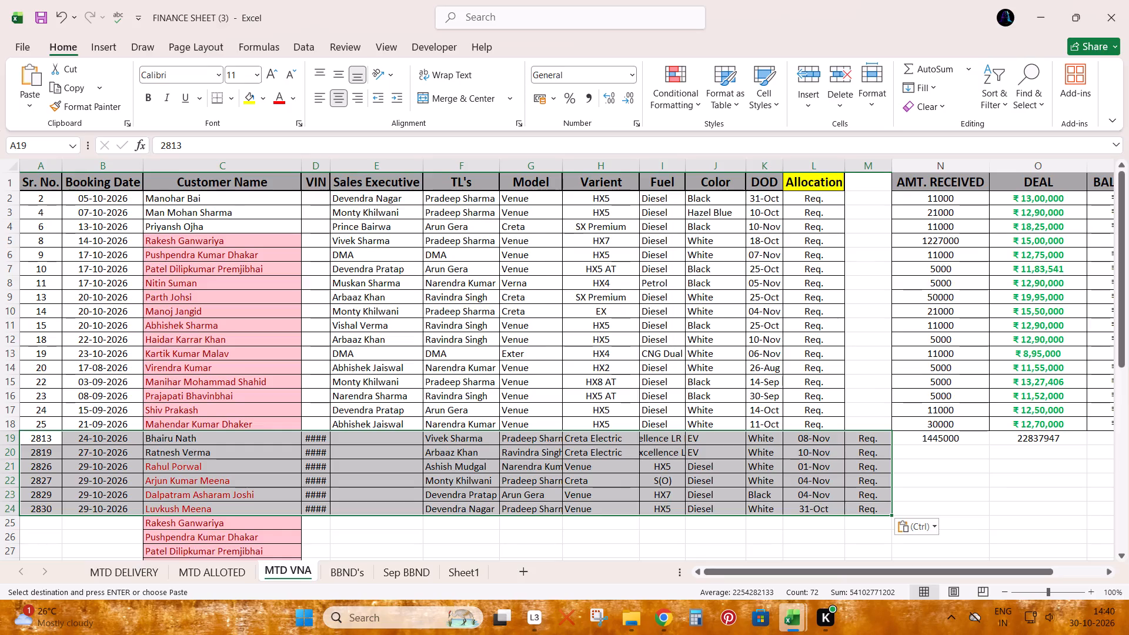
{"action": "left_click", "coordinate": [319, 435]}
{"action": "key", "text": "shift+Right"}
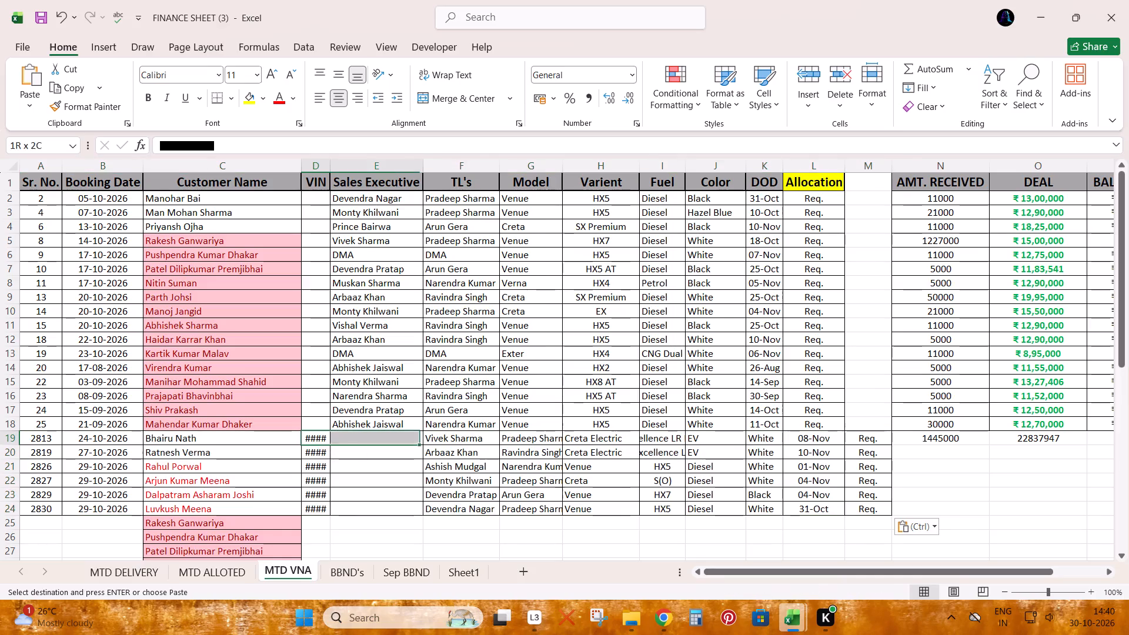
{"action": "key", "text": "ctrl+shift+Down"}
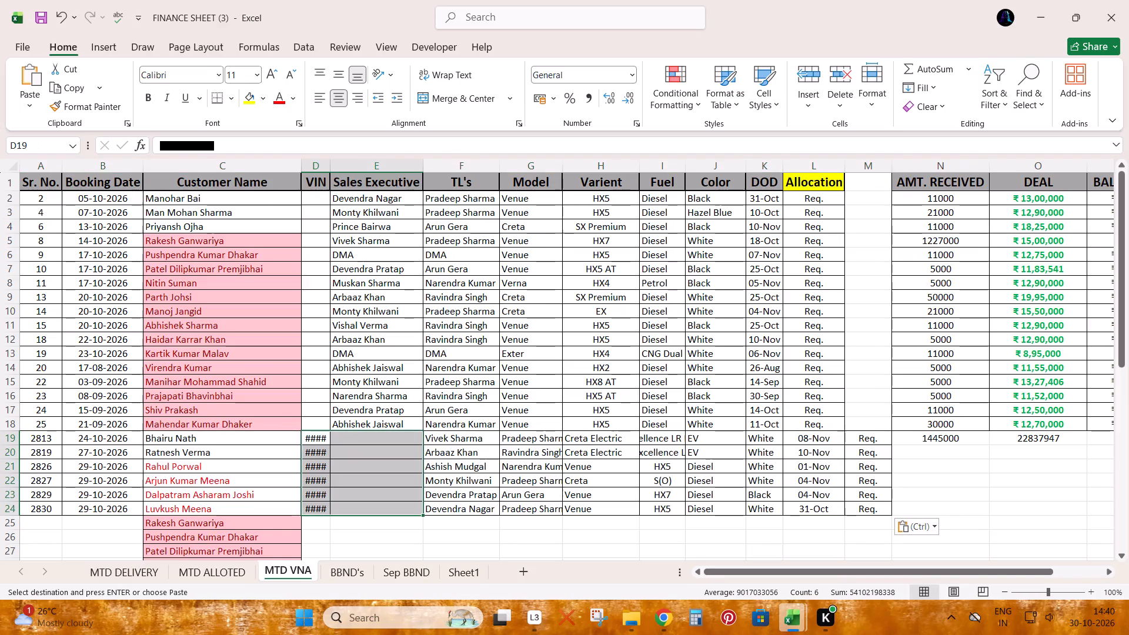
{"action": "key", "text": "ctrl+minus"}
{"action": "key", "text": "Return"}
{"action": "scroll", "coordinate": [319, 435], "scroll_direction": "up", "scroll_amount": 1}
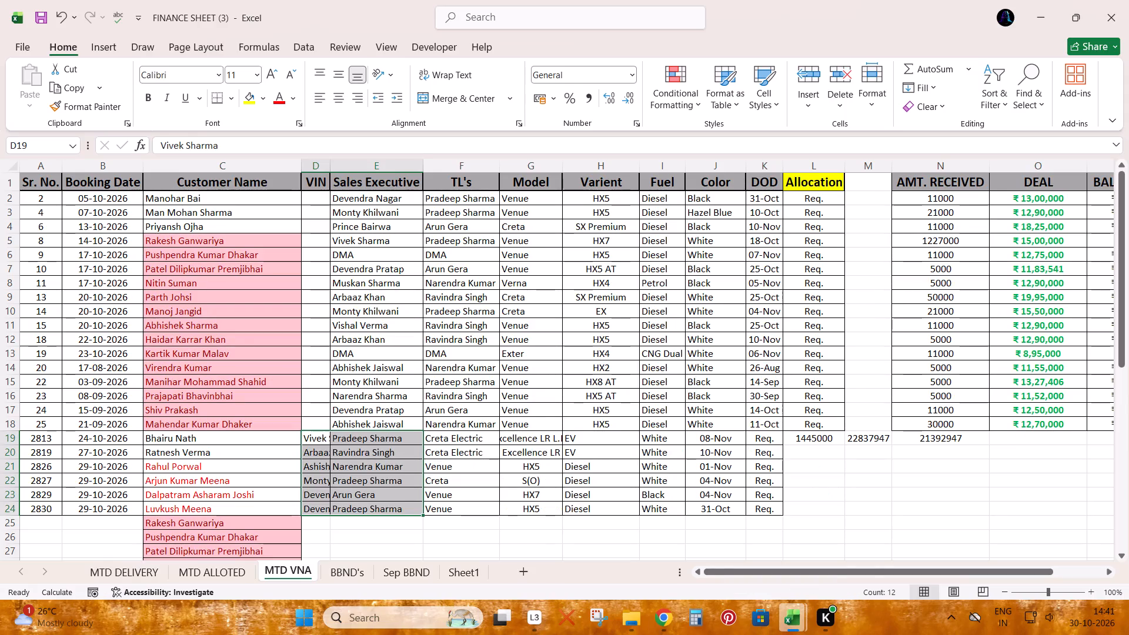
Insert blank VIN cells at D19:D24 in MTD VNA, shifting the existing cells right.
{"action": "key", "text": "Up"}
{"action": "key", "text": "Down"}
{"action": "key", "text": "ctrl+shift+Down"}
{"action": "key", "text": "ctrl+plus"}
{"action": "key", "text": "Return"}
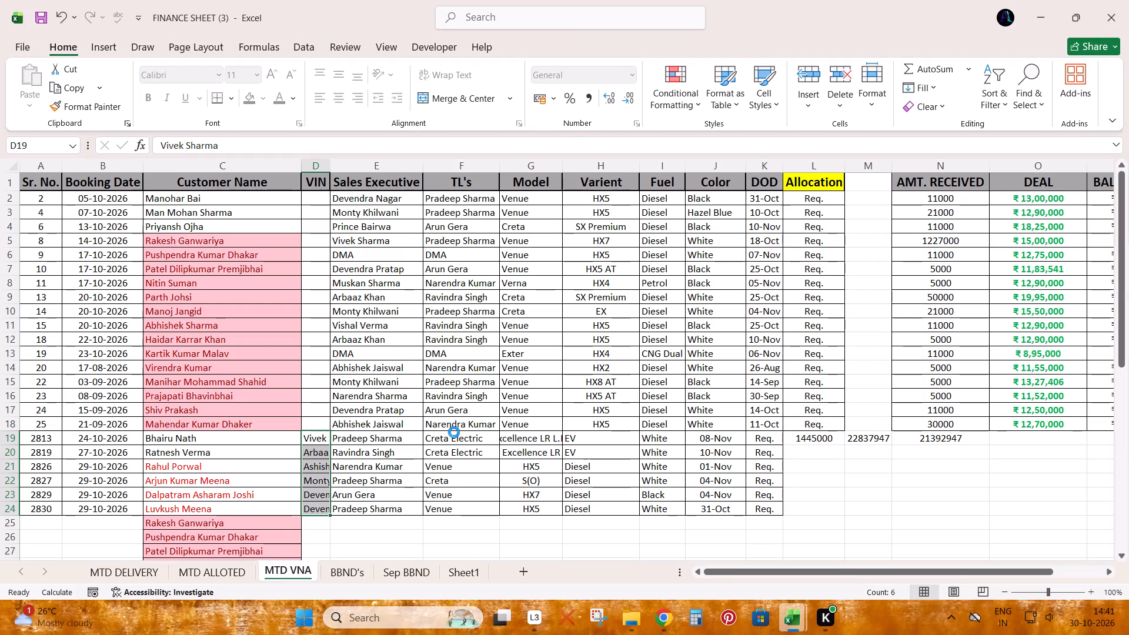
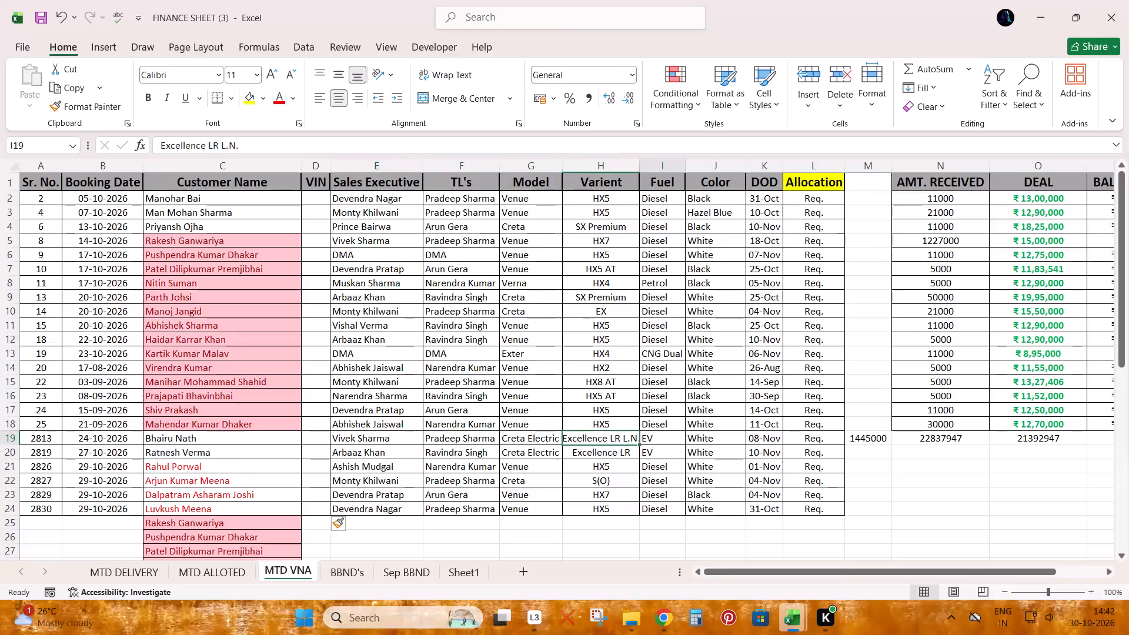
Clear the old total formulas from M19:O19 in the MTD VNA sheet.
{"action": "key", "text": "Right"}
{"action": "key", "text": "Right"}
{"action": "key", "text": "Right"}
{"action": "key", "text": "Right"}
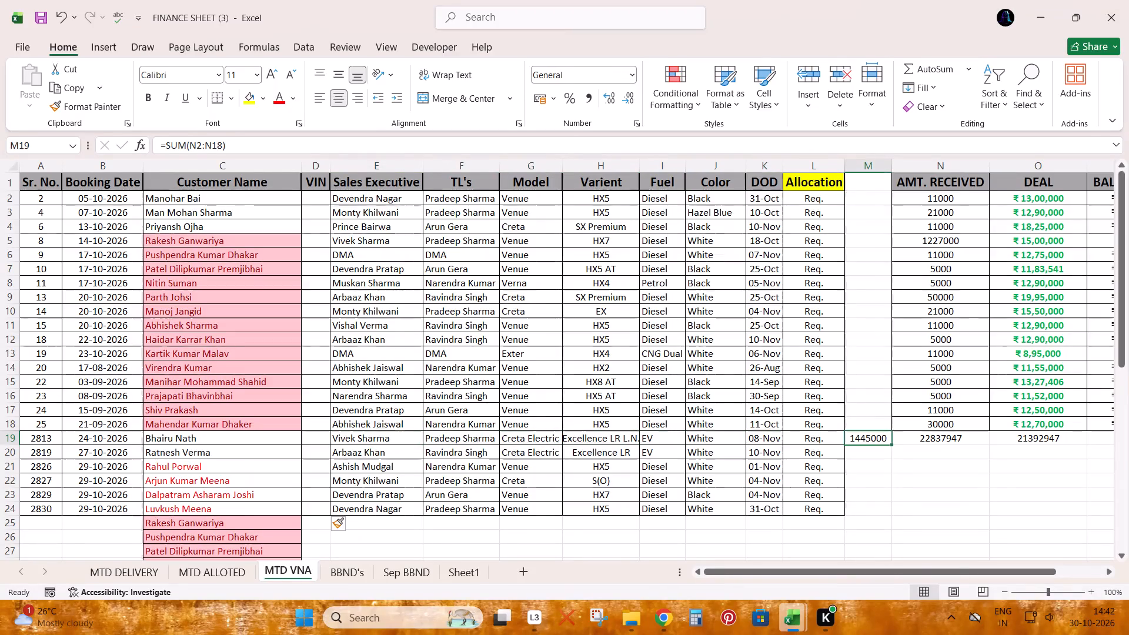
{"action": "left_click_drag", "start_coordinate": [918, 570], "coordinate": [1048, 570]}
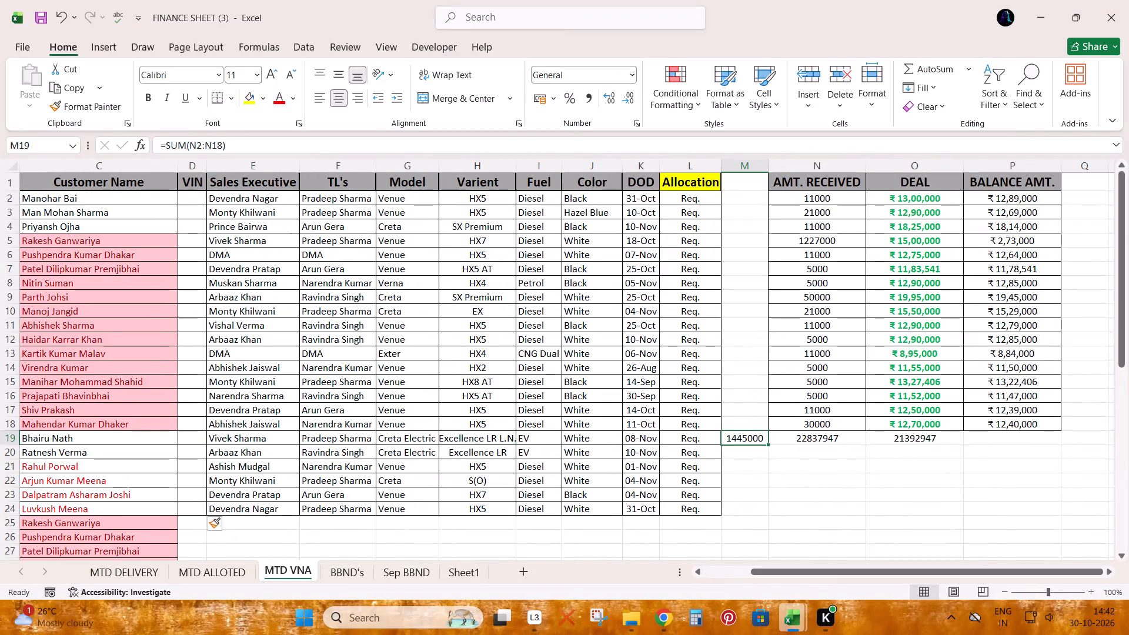
{"action": "key", "text": "ctrl+shift+Right"}
{"action": "key", "text": "Delete"}
{"action": "key", "text": "Right"}
{"action": "key", "text": "Down"}
{"action": "key", "text": "Left"}
{"action": "key", "text": "Up"}
Copy the Deal amounts of the filtered Book111 rows, Q86:Q103, and paste them into MTD VNA's DEAL column starting at O19.
{"action": "key", "text": "alt+Tab"}
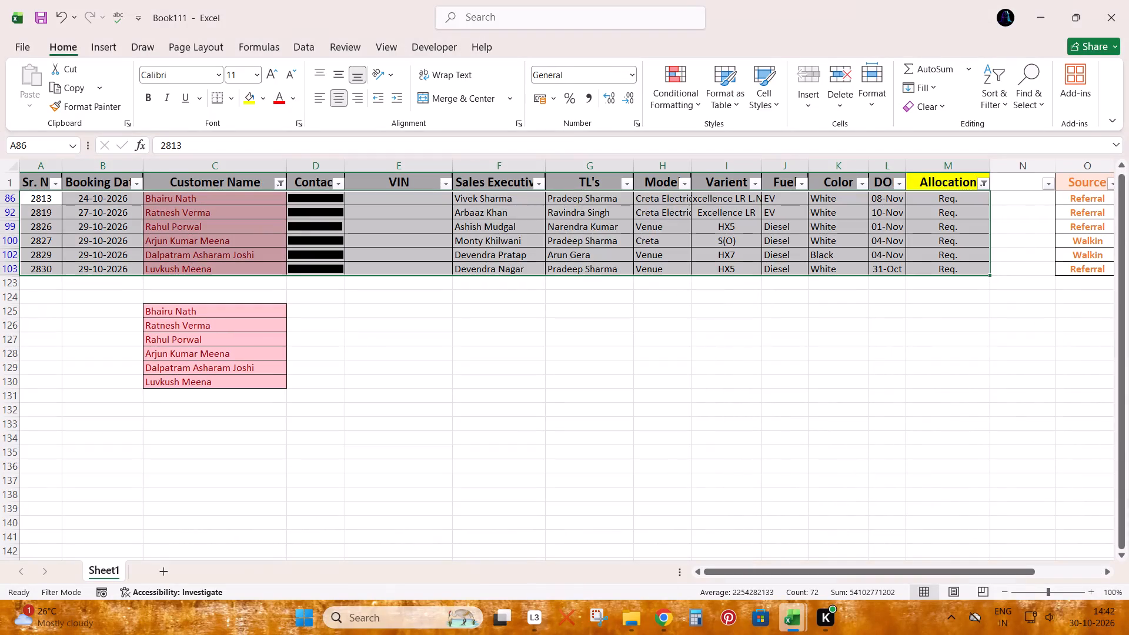
{"action": "key", "text": "ctrl+Right"}
{"action": "key", "text": "ctrl+Right"}
{"action": "key", "text": "ctrl+Right"}
{"action": "key", "text": "ctrl+Right"}
{"action": "key", "text": "Right"}
{"action": "key", "text": "Right"}
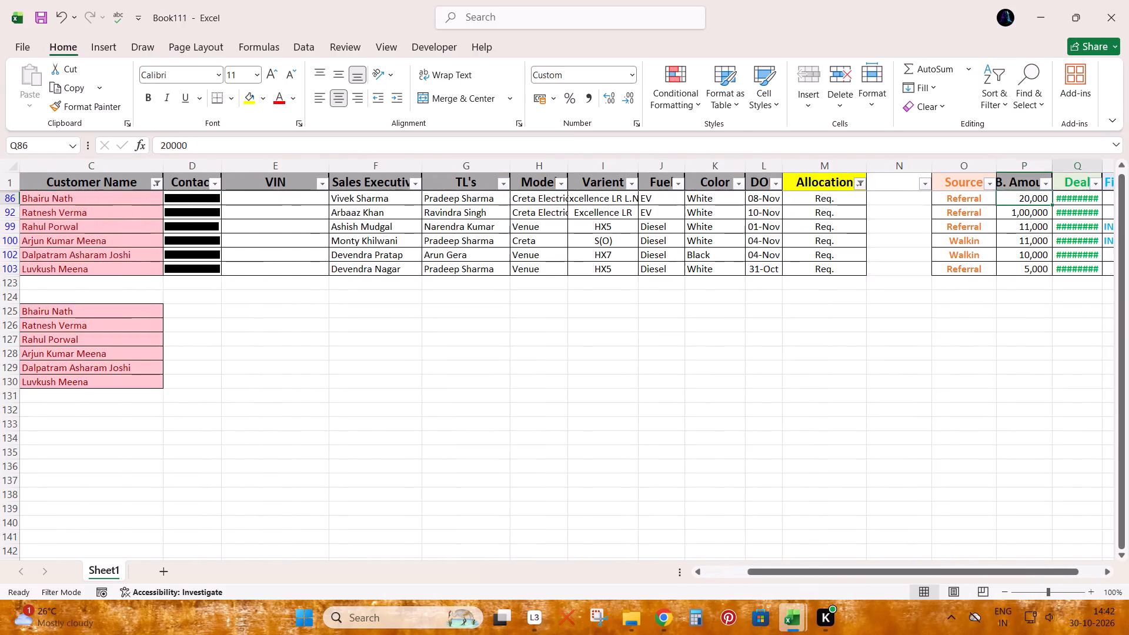
{"action": "key", "text": "ctrl+shift+Down"}
{"action": "key", "text": "ctrl+c"}
{"action": "key", "text": "alt+Tab"}
{"action": "key", "text": "Right"}
{"action": "key", "text": "Right"}
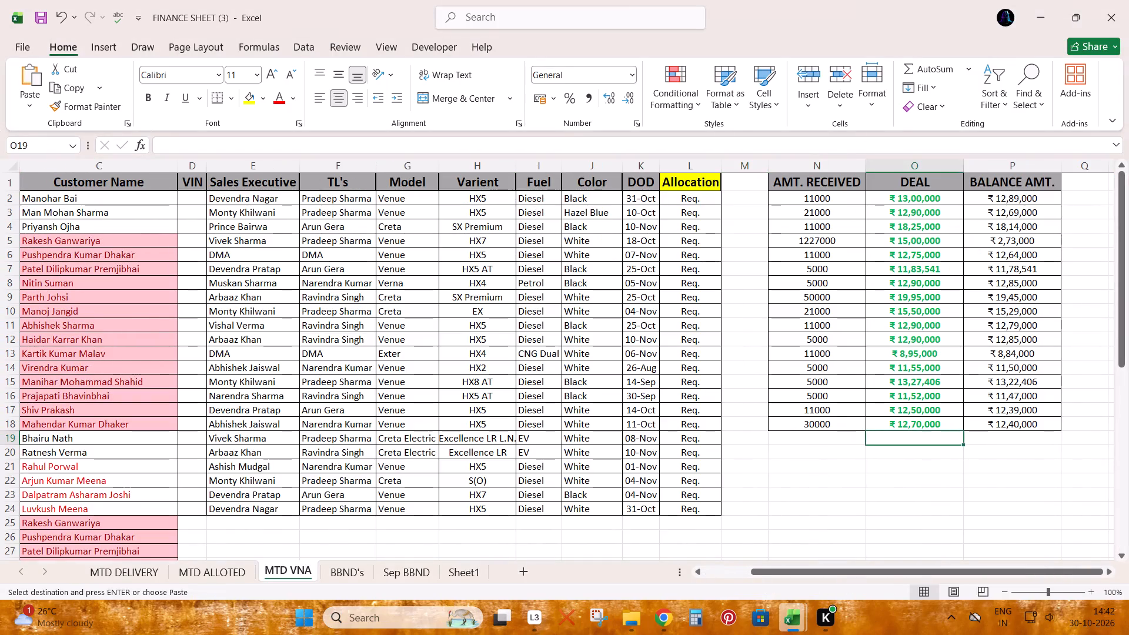
{"action": "key", "text": "ctrl+v"}
Delete rows 25 to 44 of MTD VNA, which hold the leftover customer-name comparison list.
{"action": "key", "text": "ctrl+Left"}
{"action": "key", "text": "ctrl+Left"}
{"action": "key", "text": "ctrl+Left"}
{"action": "key", "text": "ctrl+Left"}
{"action": "key", "text": "Right"}
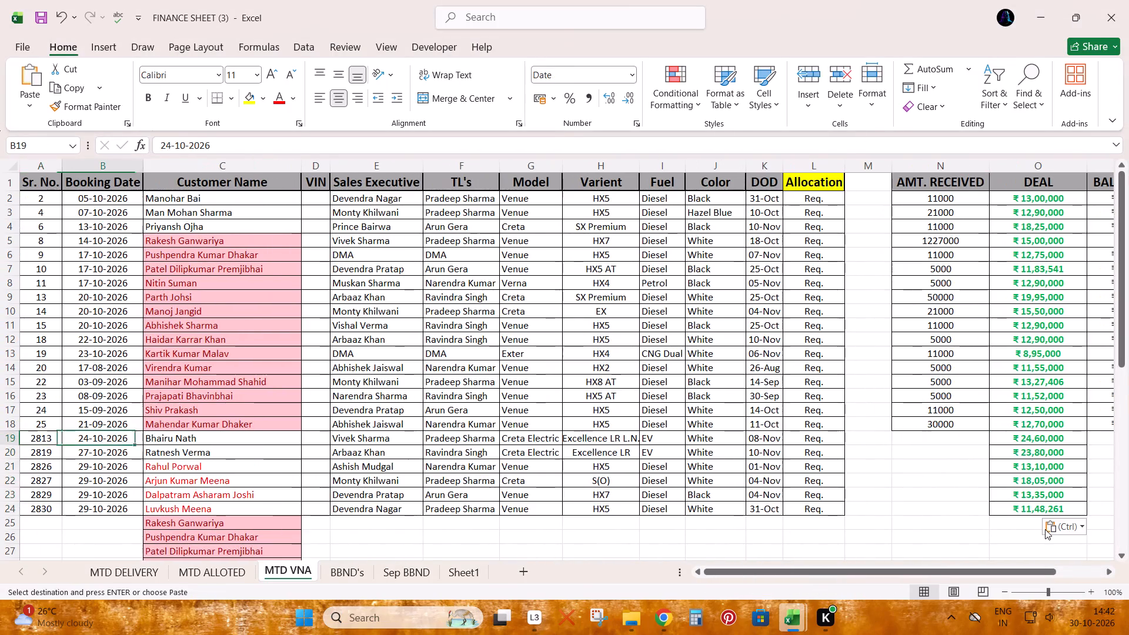
{"action": "key", "text": "Down"}
{"action": "key", "text": "Down"}
{"action": "key", "text": "Down"}
{"action": "key", "text": "Down"}
{"action": "key", "text": "Down"}
{"action": "key", "text": "Right"}
{"action": "key", "text": "Down"}
{"action": "key", "text": "ctrl+shift+Down"}
{"action": "key", "text": "shift+space"}
{"action": "key", "text": "ctrl+minus"}
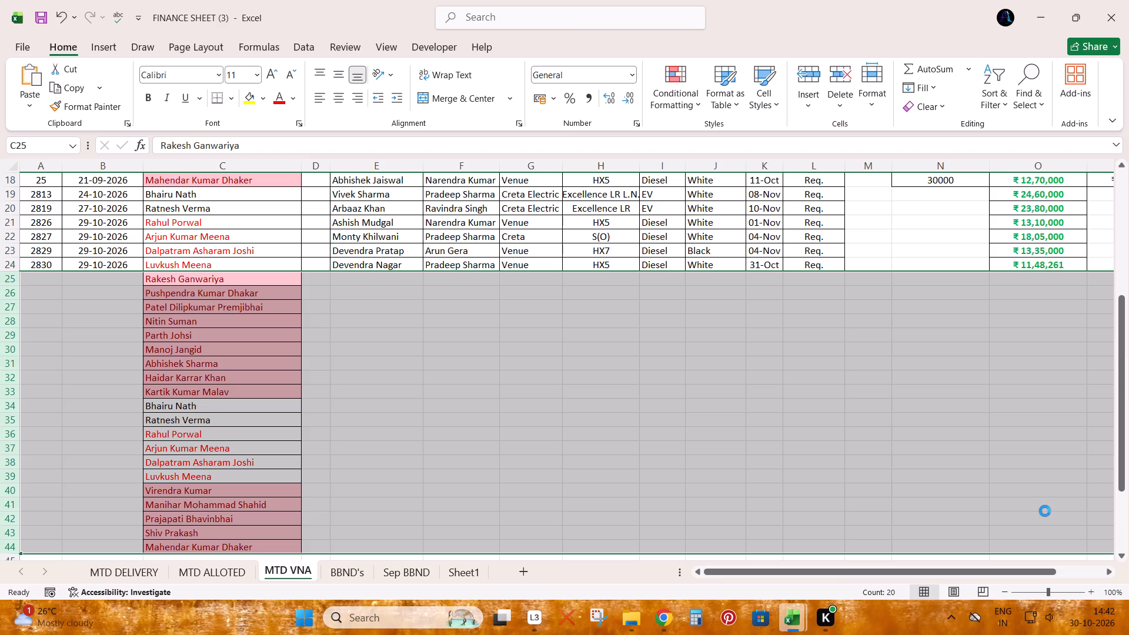
Copy row 12's formatting in MTD VNA and apply it down through the newly added bookings in row 24.
{"action": "scroll", "coordinate": [1049, 507], "scroll_direction": "up", "scroll_amount": 4}
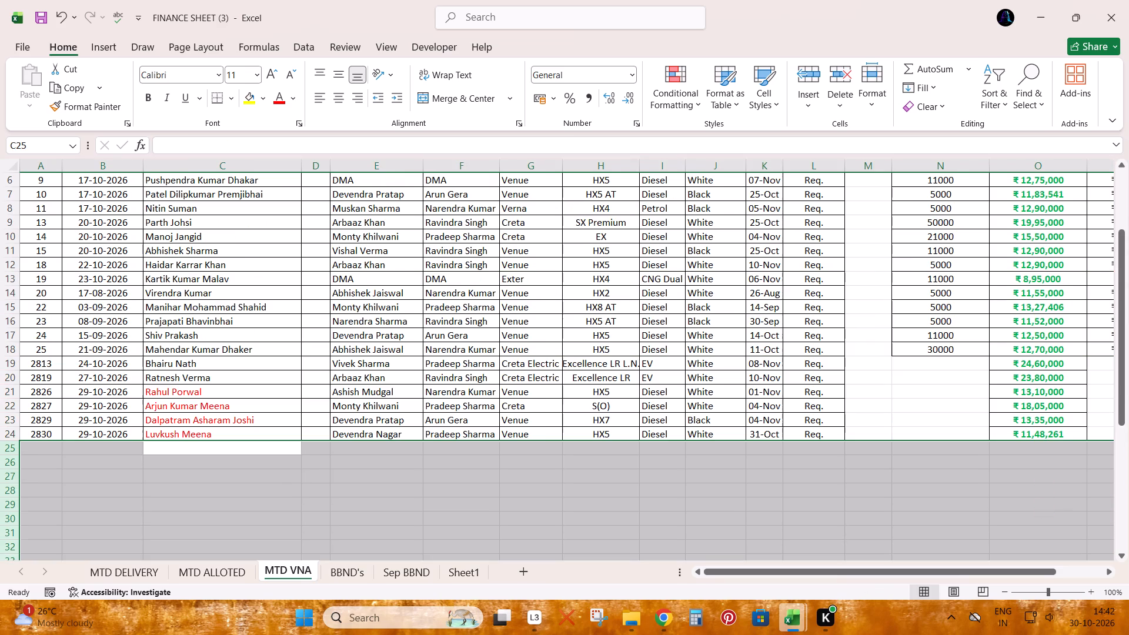
{"action": "left_click", "coordinate": [519, 264]}
{"action": "key", "text": "shift+space"}
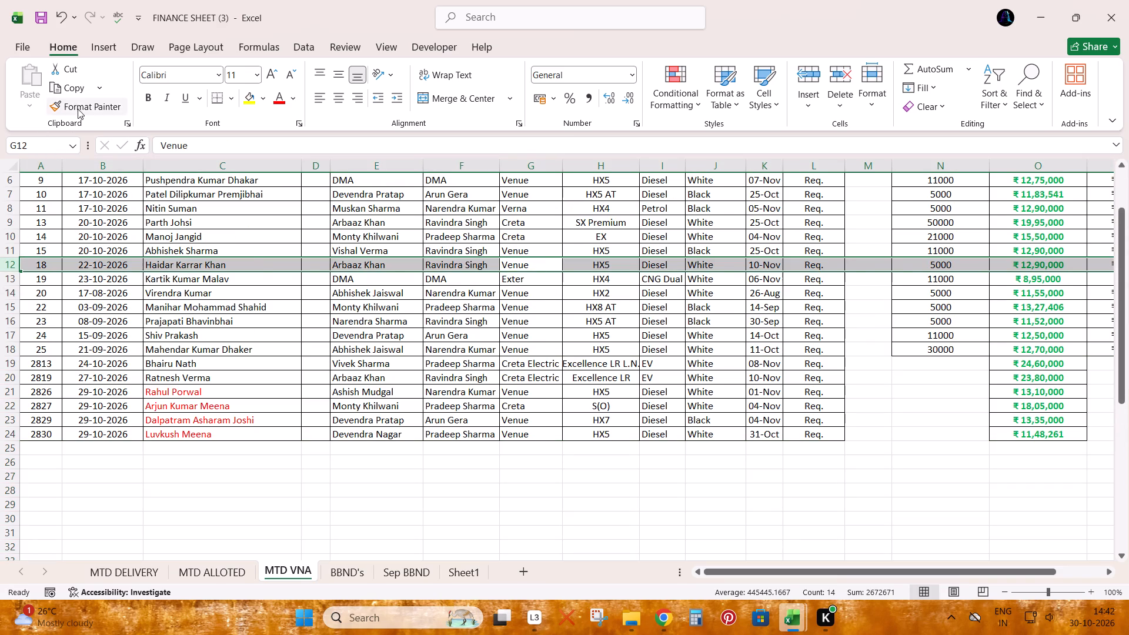
{"action": "left_click", "coordinate": [80, 101]}
{"action": "key", "text": "ctrl+shift+Down"}
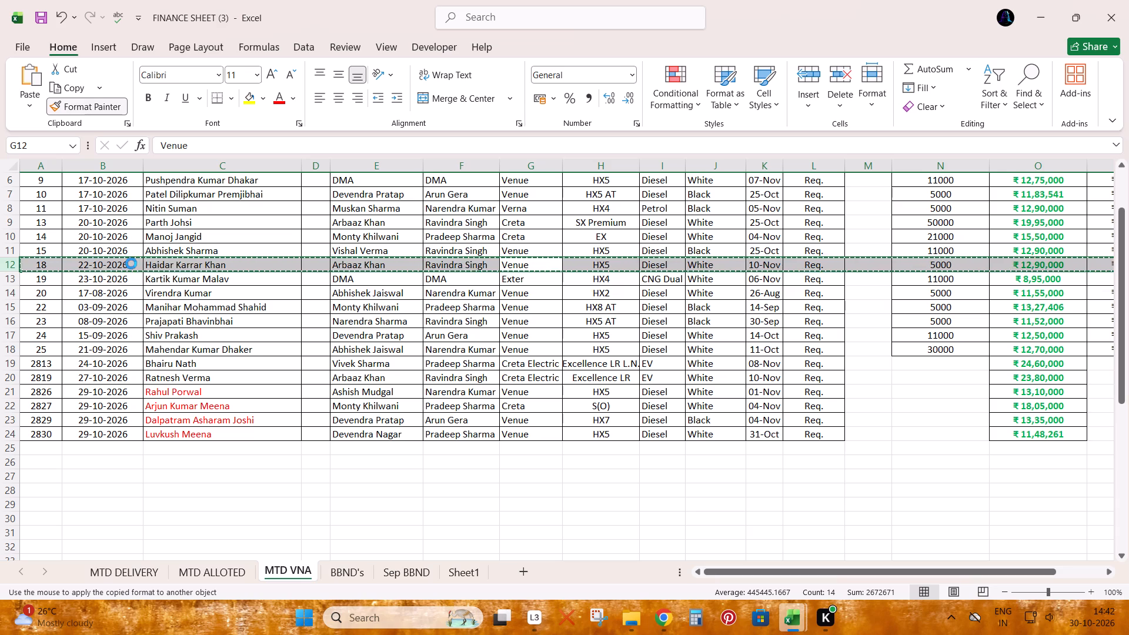
Renumber the Sr. No. column in MTD VNA, entering 1 and 2 and filling the series down to A24.
{"action": "scroll", "coordinate": [85, 319], "scroll_direction": "up", "scroll_amount": 5}
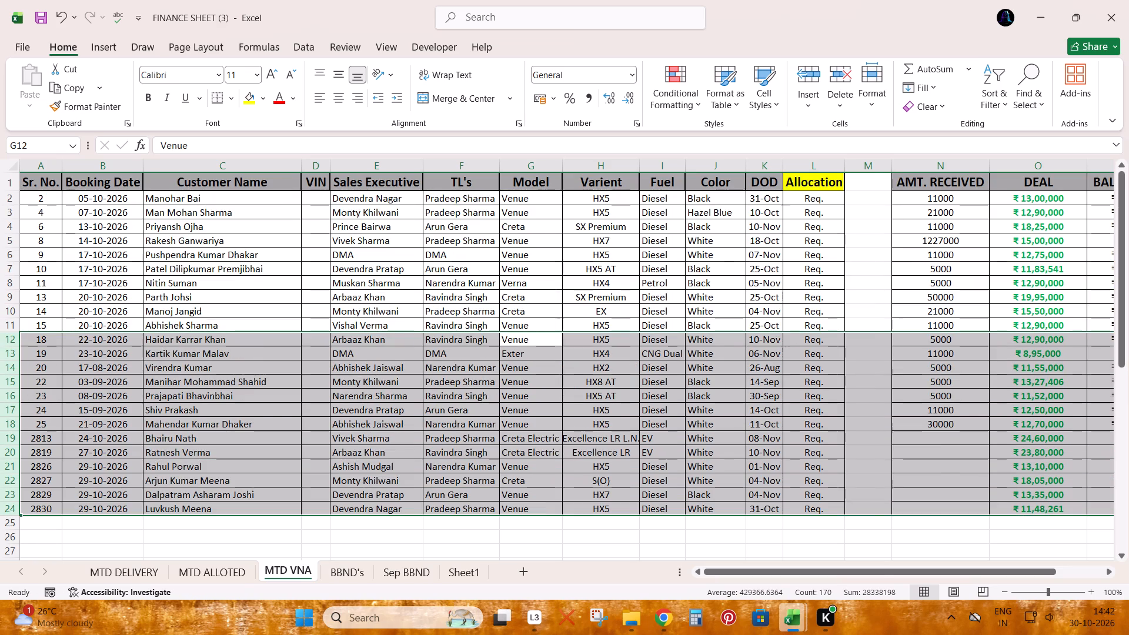
{"action": "left_click", "coordinate": [42, 198]}
{"action": "key", "text": "1"}
{"action": "key", "text": "Return"}
{"action": "key", "text": "2"}
{"action": "key", "text": "Up"}
{"action": "key", "text": "shift+Down"}
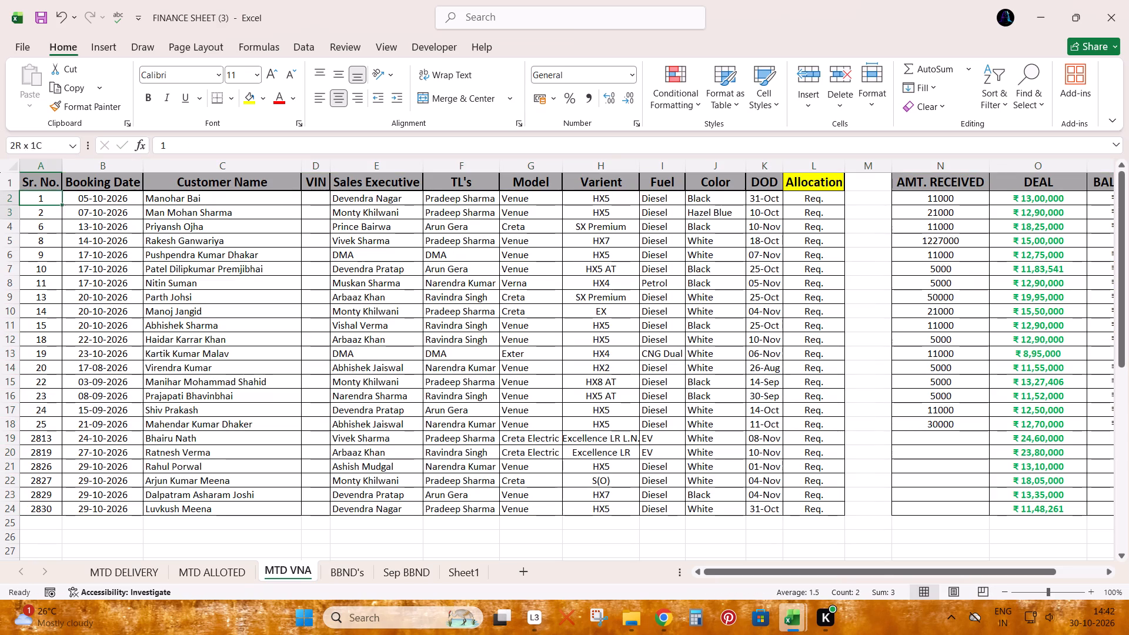
{"action": "double_click", "coordinate": [60, 219]}
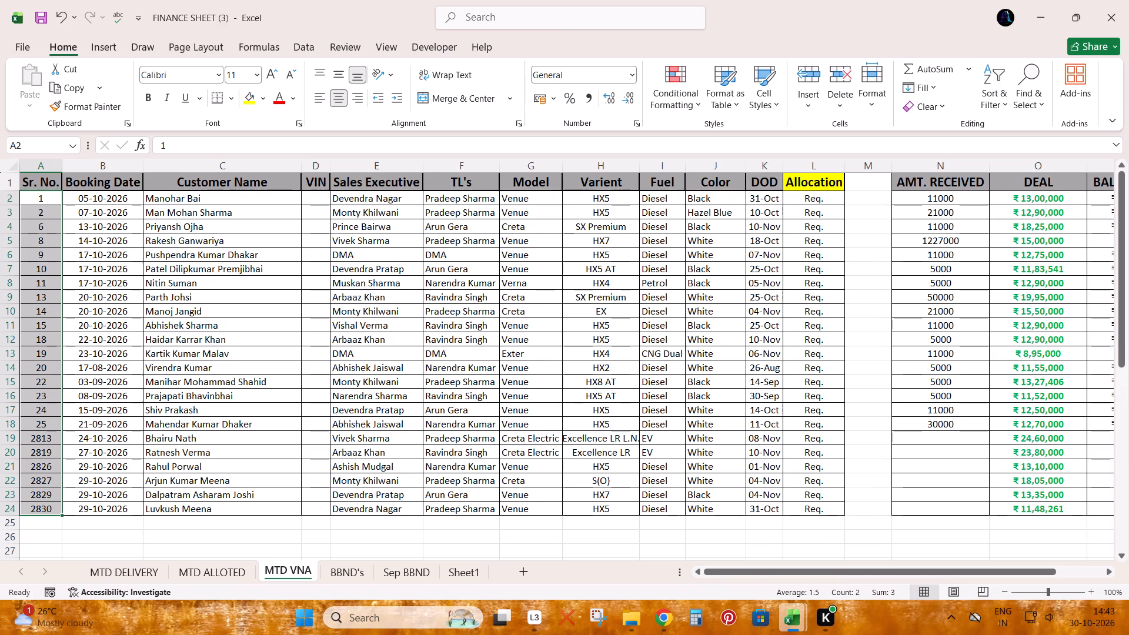
Save the finance workbook.
{"action": "left_click_drag", "start_coordinate": [757, 571], "coordinate": [850, 576]}
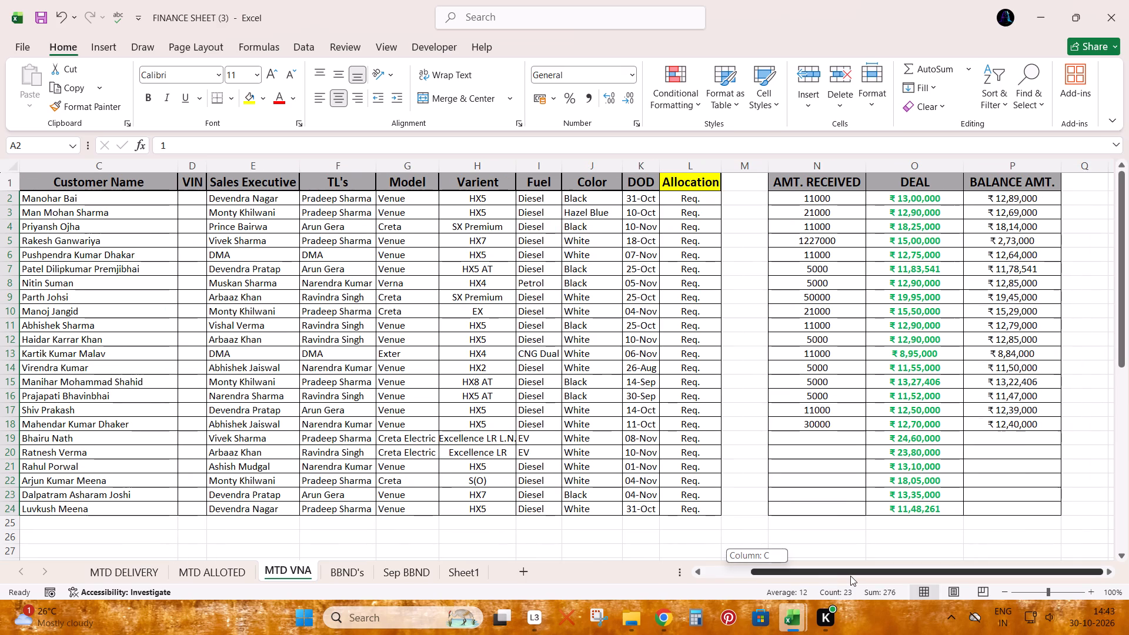
{"action": "left_click_drag", "start_coordinate": [850, 576], "coordinate": [846, 576]}
{"action": "left_click_drag", "start_coordinate": [846, 576], "coordinate": [660, 573]}
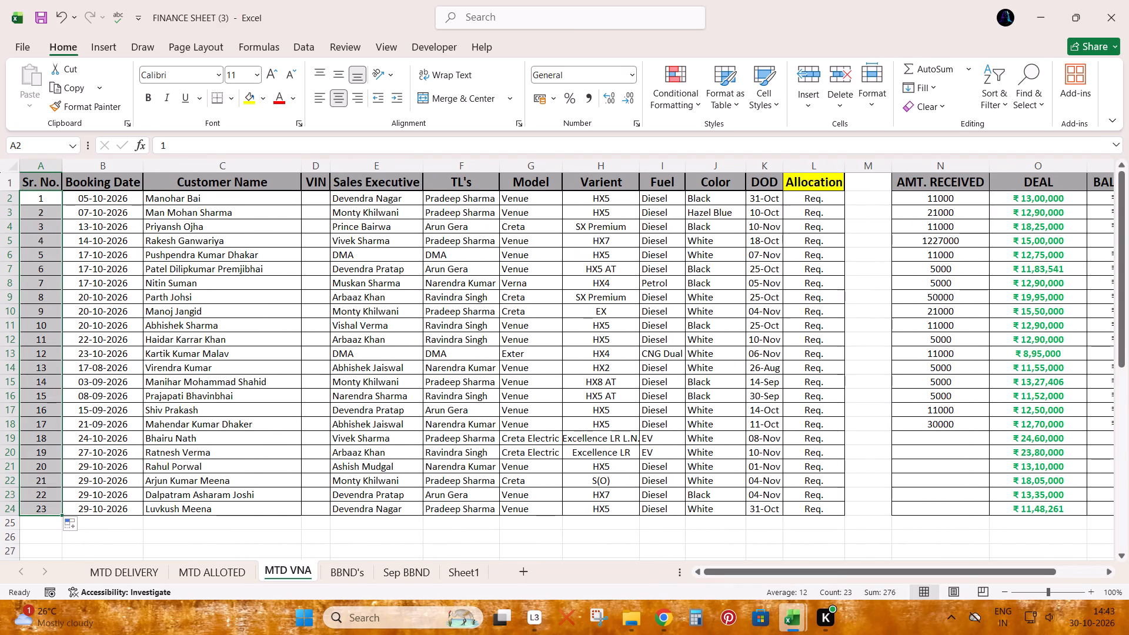
{"action": "key", "text": "ctrl+s"}
Review the MTD ALLOTED, MTD DELIVERY and MTD VNA sheets to check their booking lists.
{"action": "key", "text": "ctrl+Page_Up"}
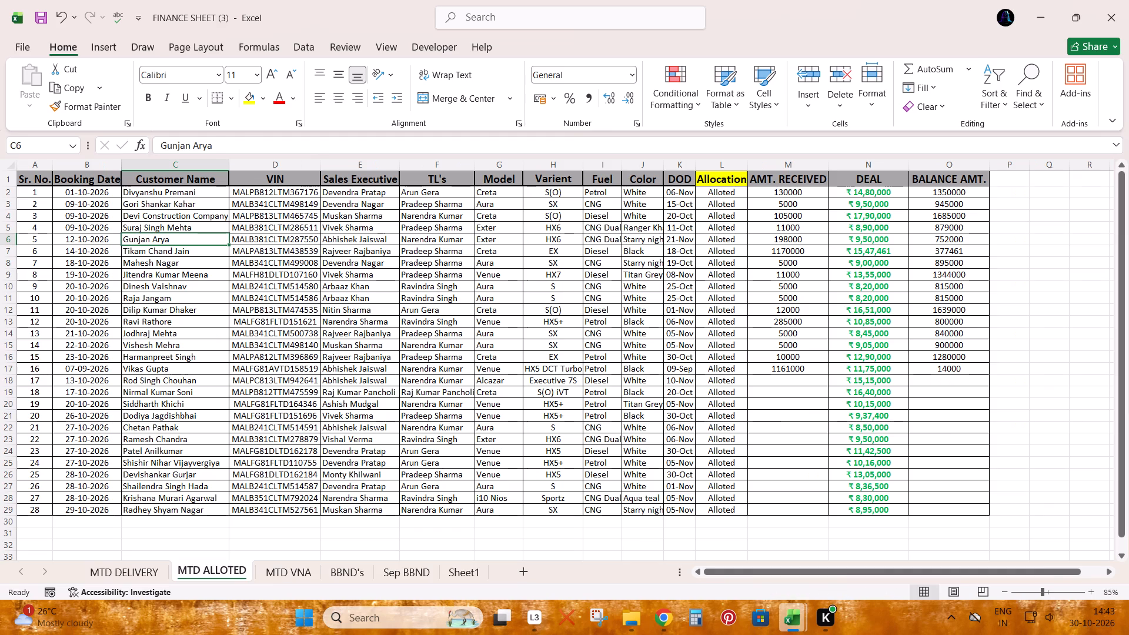
{"action": "key", "text": "Right"}
{"action": "key", "text": "Down"}
{"action": "key", "text": "Up"}
{"action": "key", "text": "ctrl+Up"}
{"action": "key", "text": "ctrl+Down"}
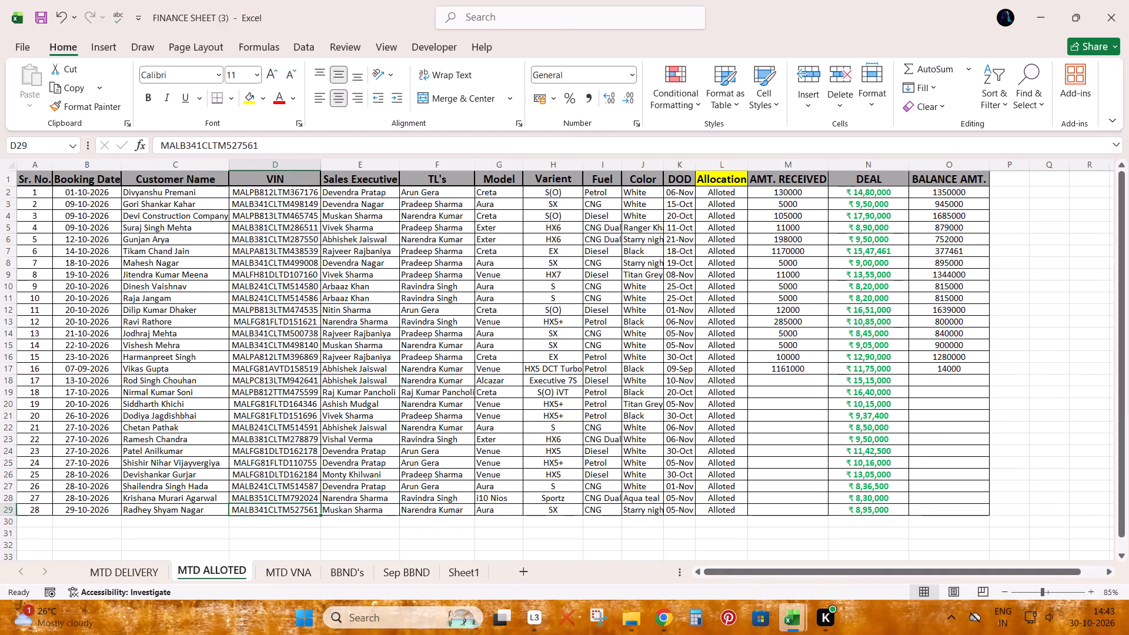
{"action": "key", "text": "ctrl+Page_Up"}
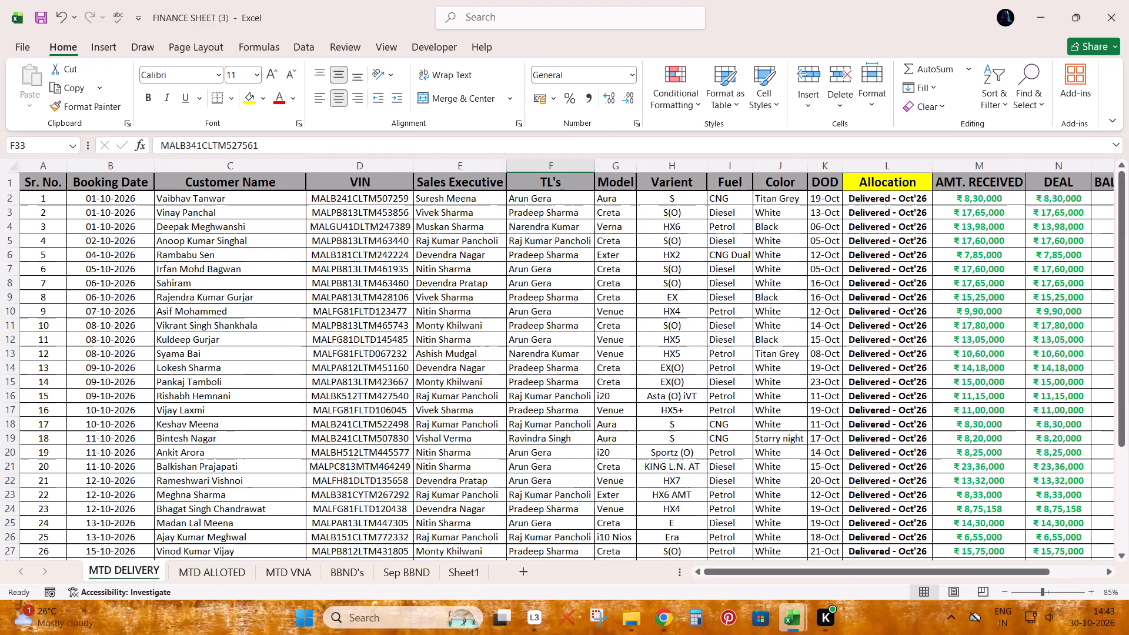
{"action": "key", "text": "ctrl+Page_Down"}
{"action": "key", "text": "ctrl+Page_Down"}
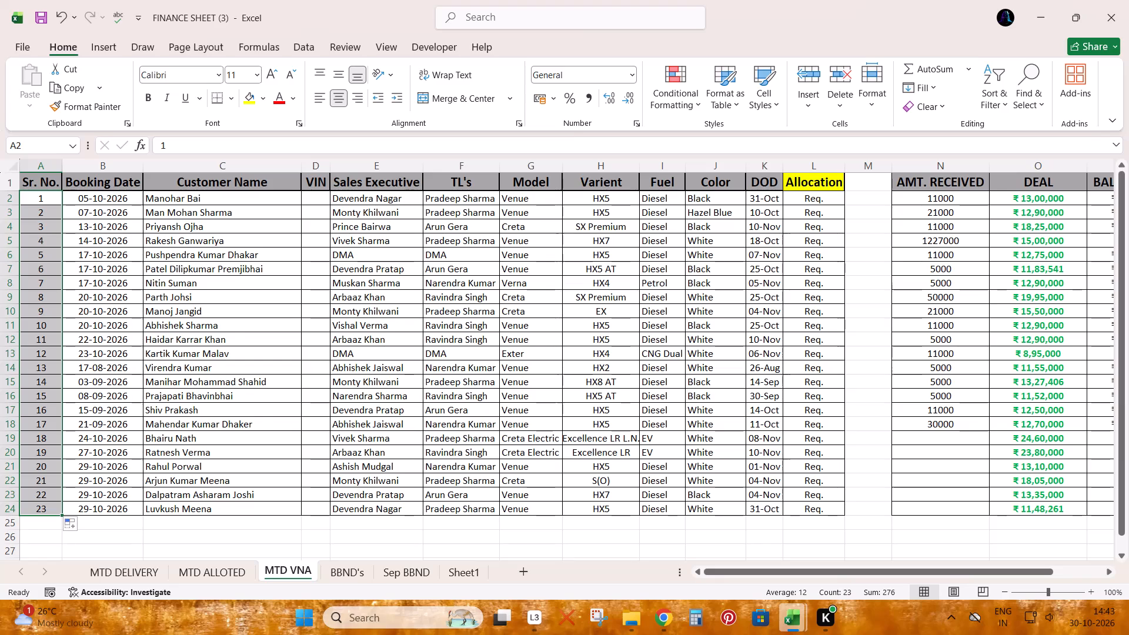
{"action": "key", "text": "ctrl+Page_Up"}
{"action": "key", "text": "ctrl+Page_Down"}
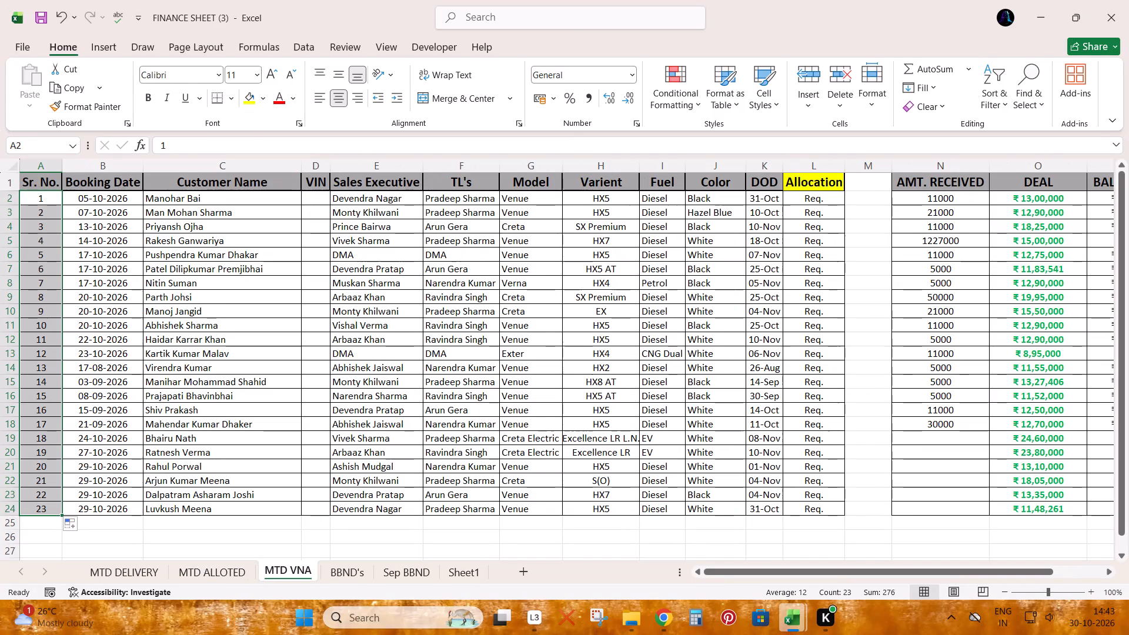
{"action": "key", "text": "ctrl+Page_Up"}
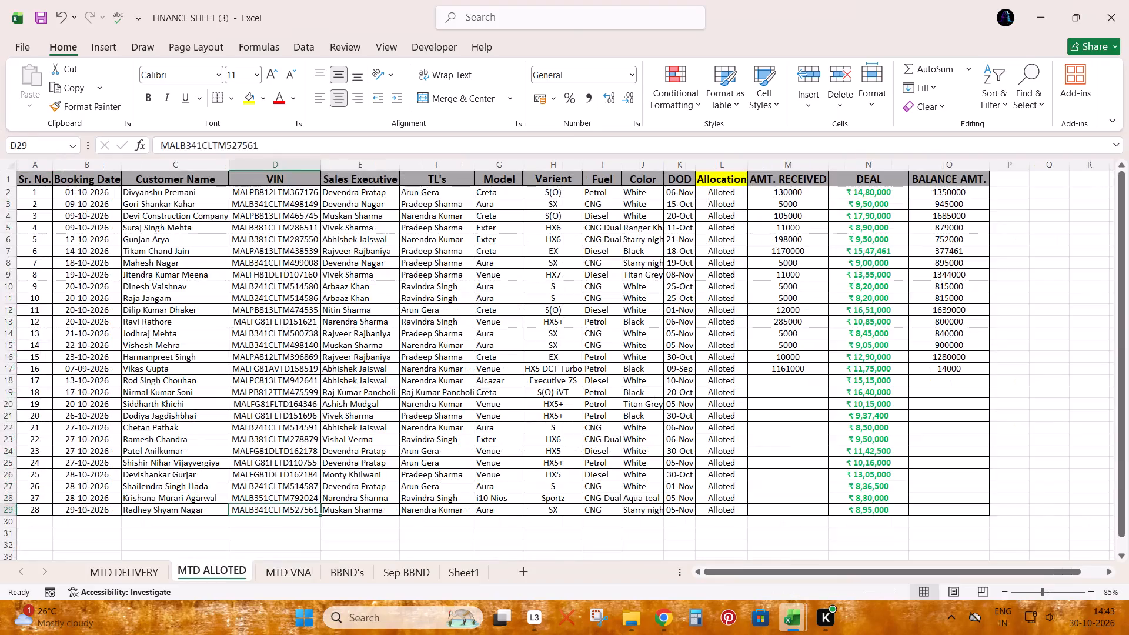
{"action": "key", "text": "Right"}
{"action": "key", "text": "Down"}
{"action": "key", "text": "ctrl+Left"}
{"action": "key", "text": "ctrl+Page_Up"}
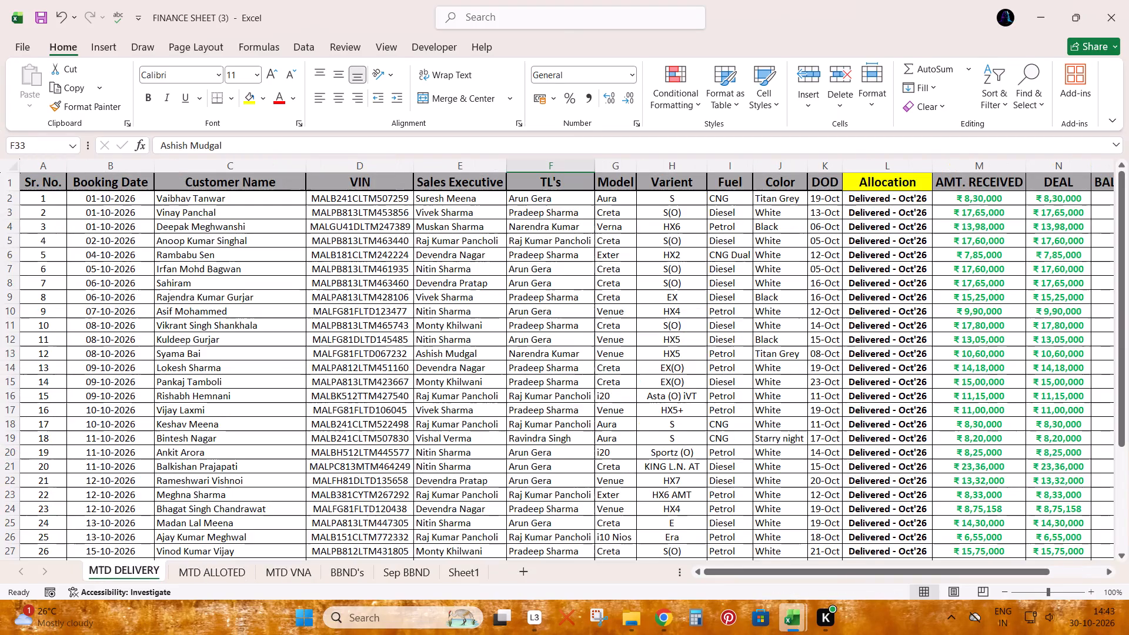
{"action": "key", "text": "ctrl+Down"}
Switch to Book111 and reset the header-row filters so every booking is listed again.
{"action": "key", "text": "alt+Tab"}
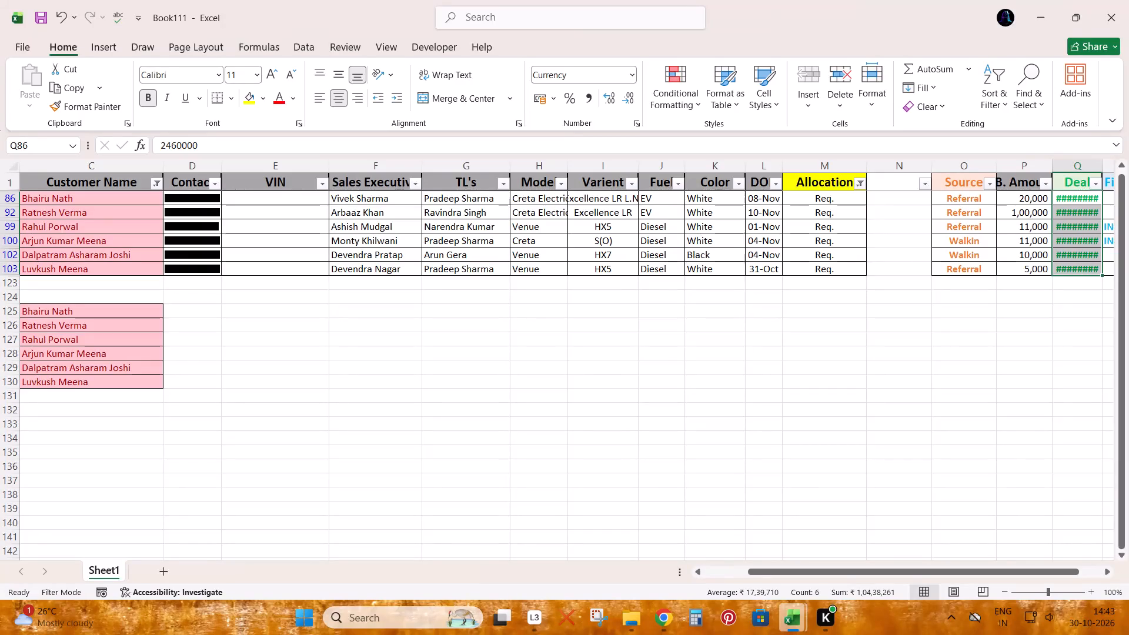
{"action": "key", "text": "Up"}
{"action": "key", "text": "Left"}
{"action": "key", "text": "Up"}
{"action": "key", "text": "Left"}
{"action": "key", "text": "Left"}
{"action": "key", "text": "Left"}
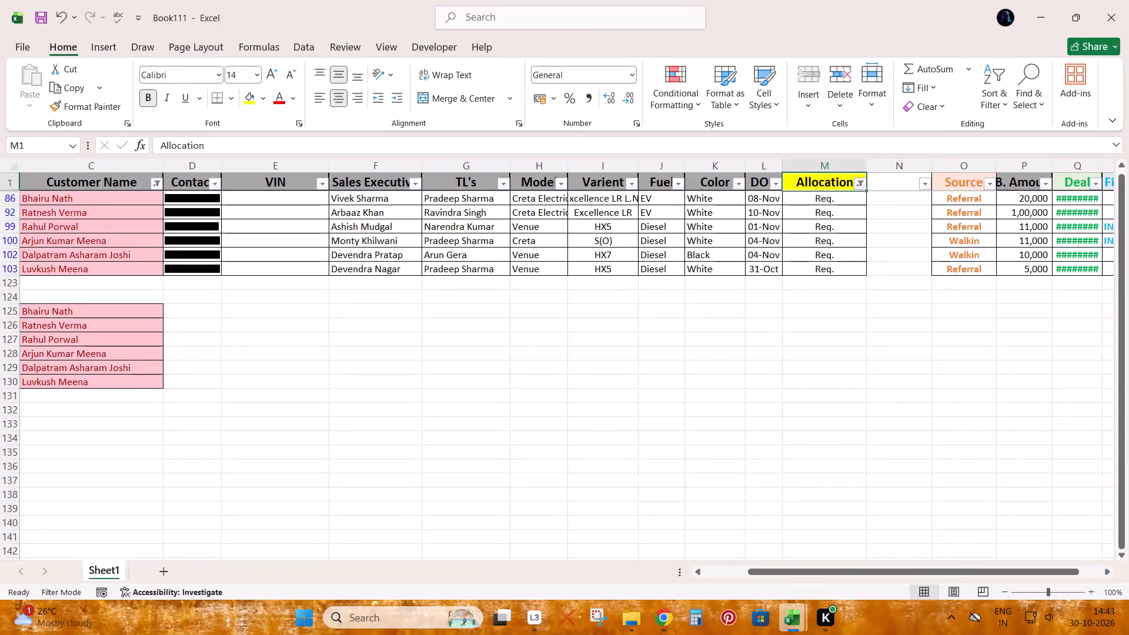
{"action": "key", "text": "alt+Down"}
{"action": "key", "text": "Down"}
{"action": "key", "text": "Escape"}
{"action": "key", "text": "shift+space"}
{"action": "key", "text": "ctrl+shift+l"}
{"action": "key", "text": "ctrl+shift+l"}
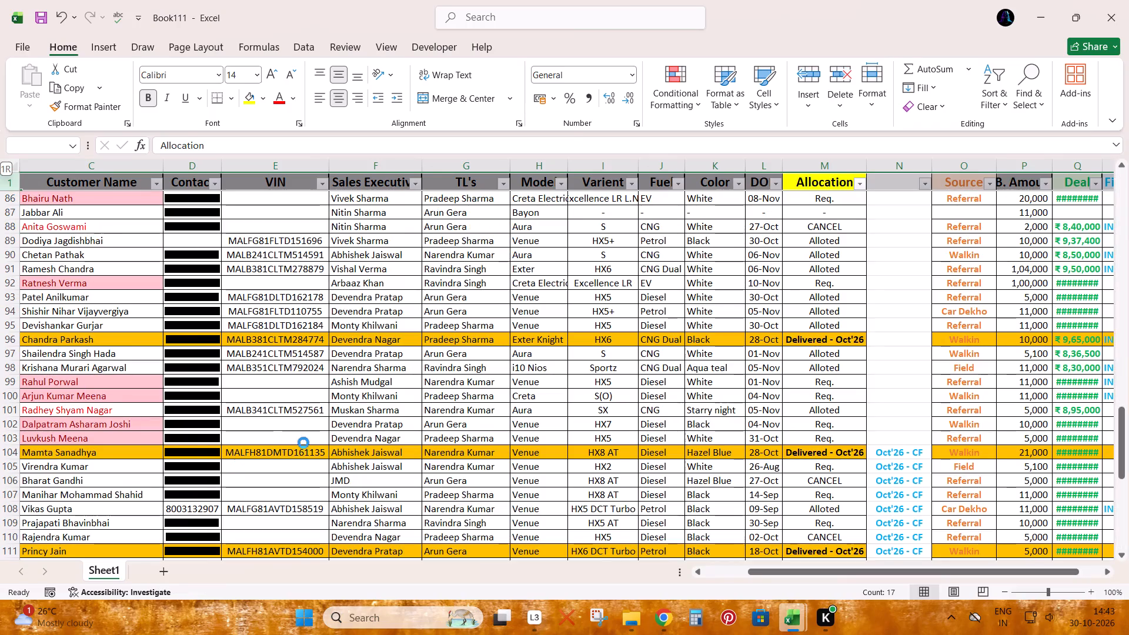
{"action": "key", "text": "alt+space"}
{"action": "key", "text": "Down"}
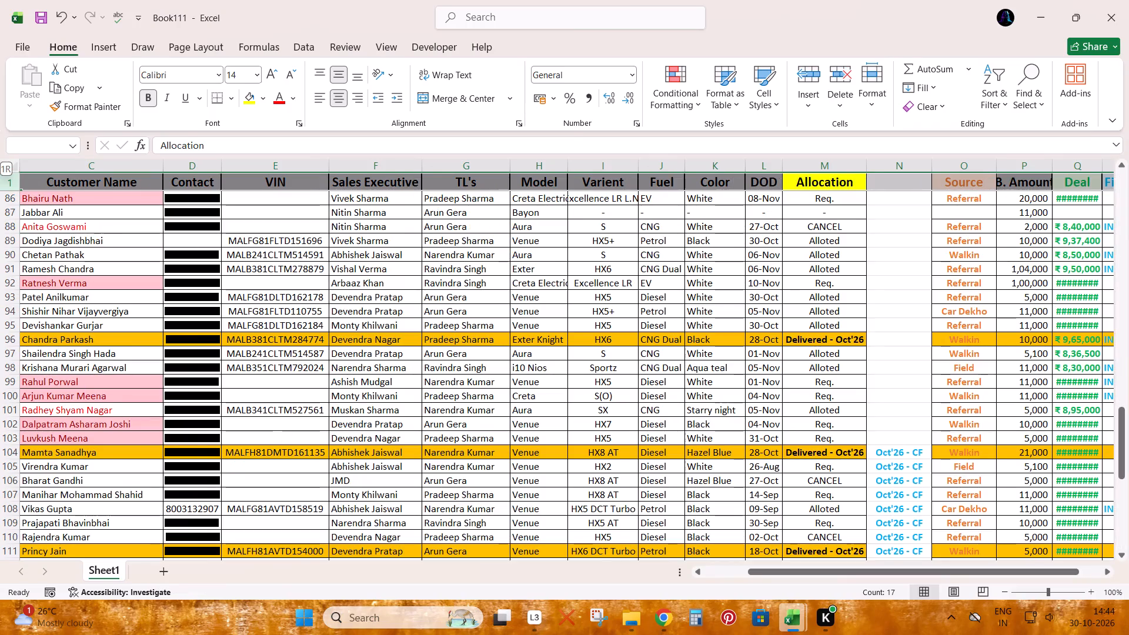
{"action": "key", "text": "Escape"}
Filter Book111's Allocation column with the search text "deli" to list only the Delivered - Oct'26 bookings.
{"action": "key", "text": "alt+Down"}
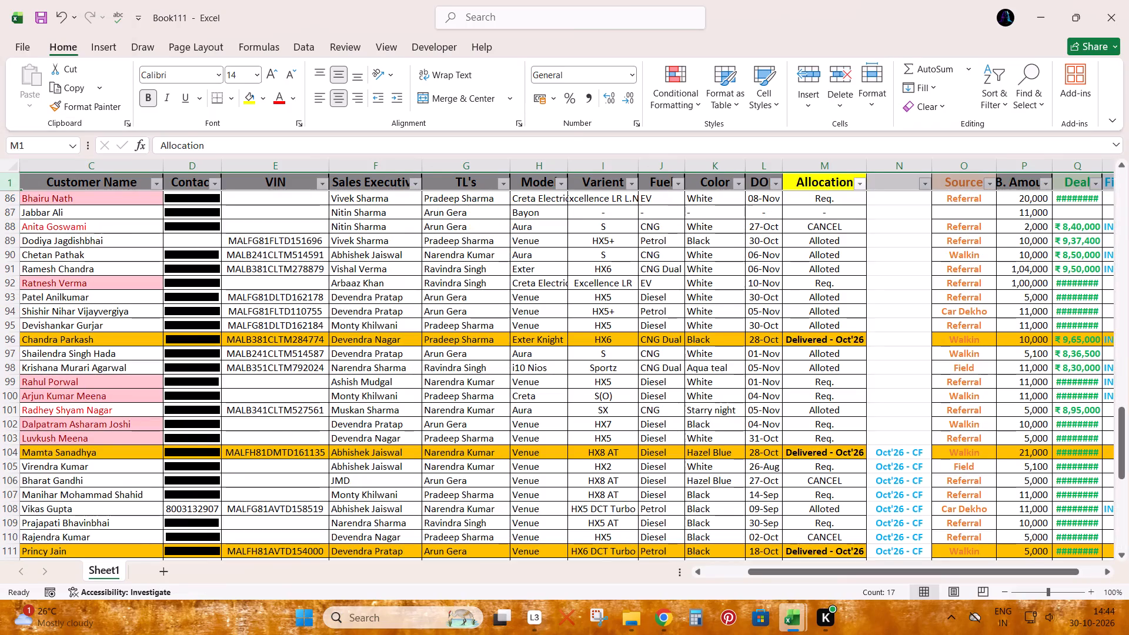
{"action": "key", "text": "Down"}
{"action": "key", "text": "Down"}
{"action": "key", "text": "Down"}
{"action": "key", "text": "Down"}
{"action": "key", "text": "Down"}
{"action": "key", "text": "Down"}
{"action": "key", "text": "Down"}
{"action": "key", "text": "Down"}
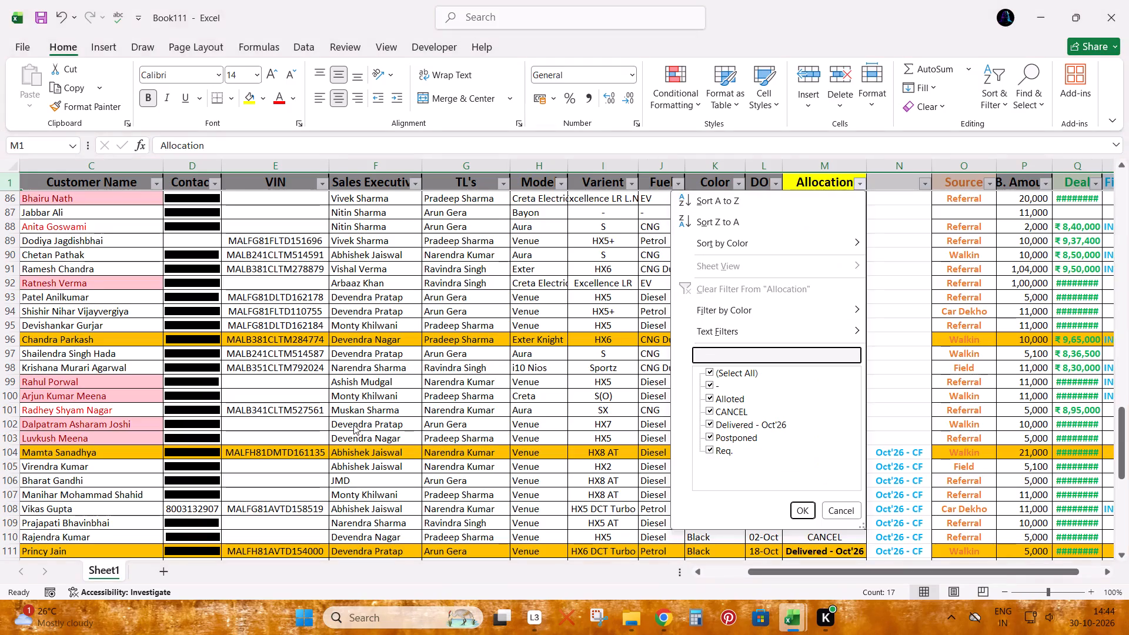
{"action": "type", "text": "deli"}
{"action": "key", "text": "Return"}
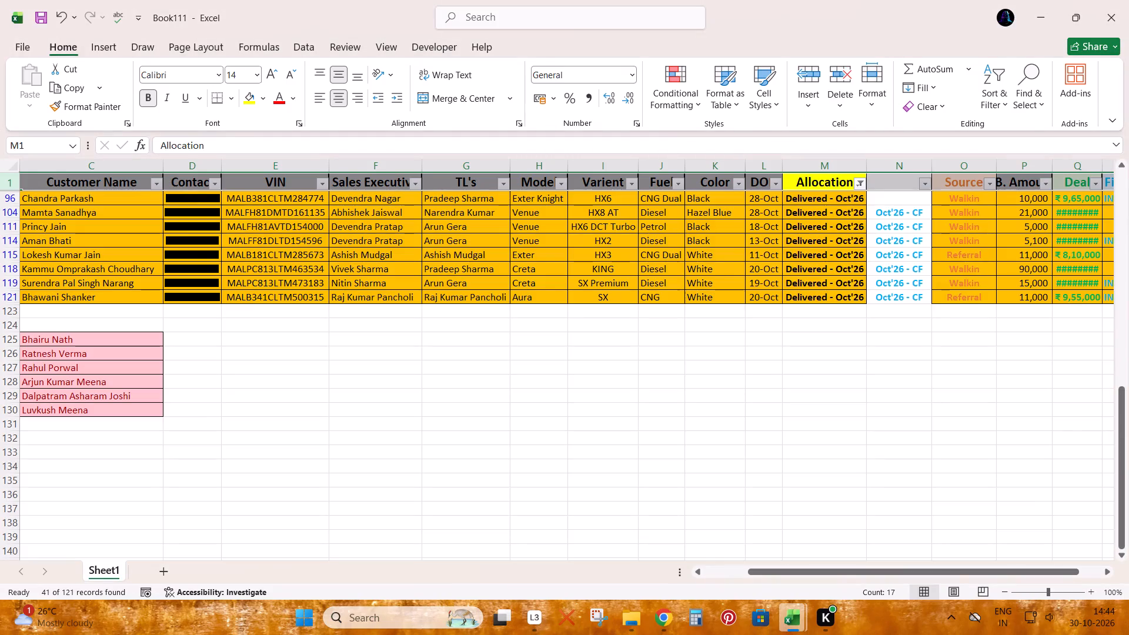
Compare the number of delivered bookings in Book111's Allocation column with the number on the finance workbook's MTD DELIVERY sheet.
{"action": "key", "text": "Down"}
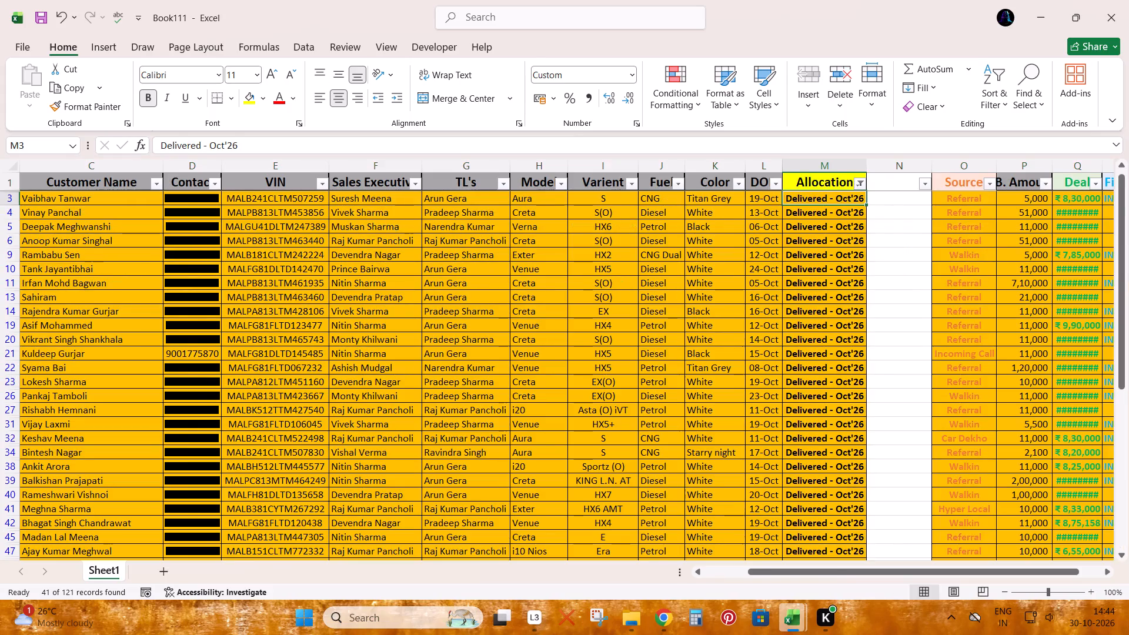
{"action": "key", "text": "Up"}
{"action": "key", "text": "Down"}
{"action": "key", "text": "ctrl+shift+Down"}
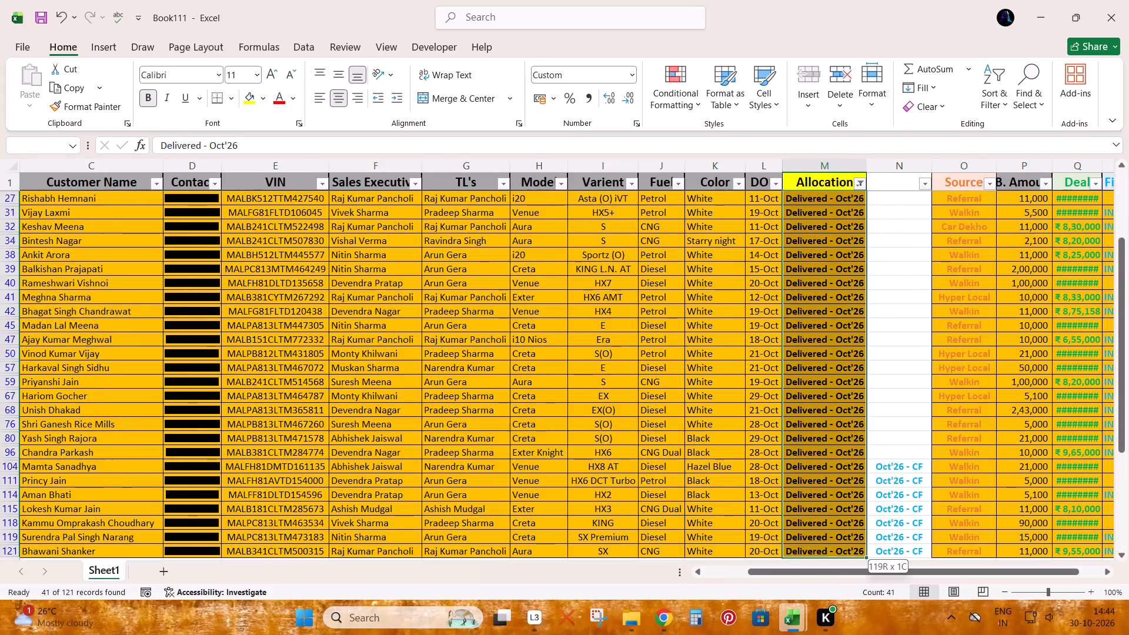
{"action": "key", "text": "alt+Tab"}
{"action": "key", "text": "ctrl+Up"}
{"action": "key", "text": "ctrl+Left"}
{"action": "key", "text": "ctrl+Down"}
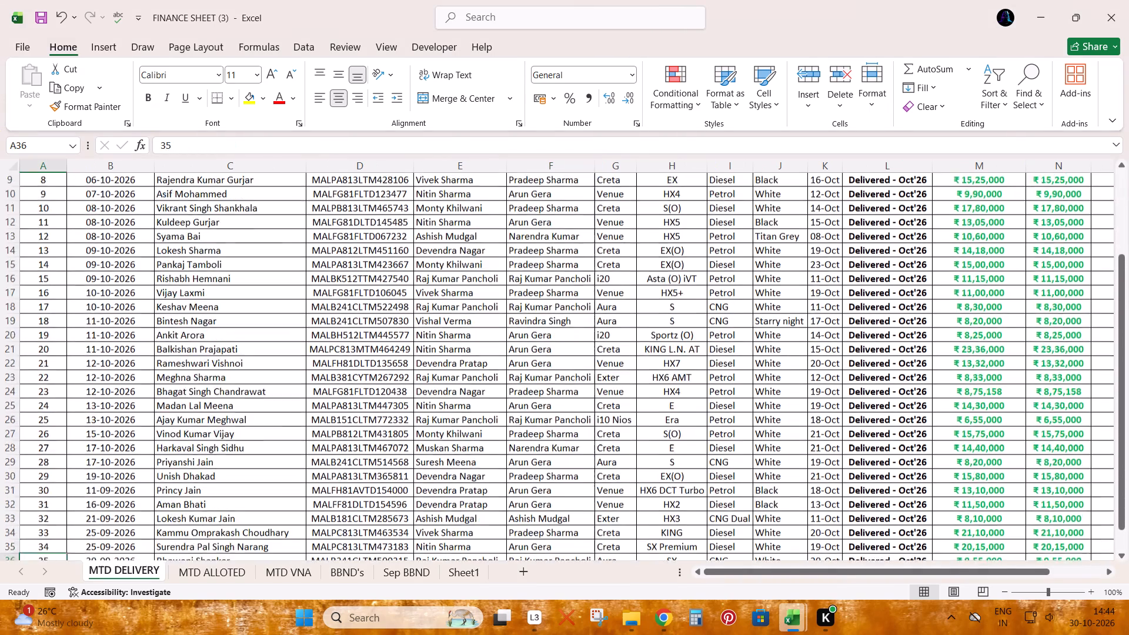
{"action": "key", "text": "ctrl+Up"}
{"action": "key", "text": "Down"}
{"action": "key", "text": "Right"}
{"action": "key", "text": "ctrl+shift+Down"}
{"action": "key", "text": "ctrl+Down"}
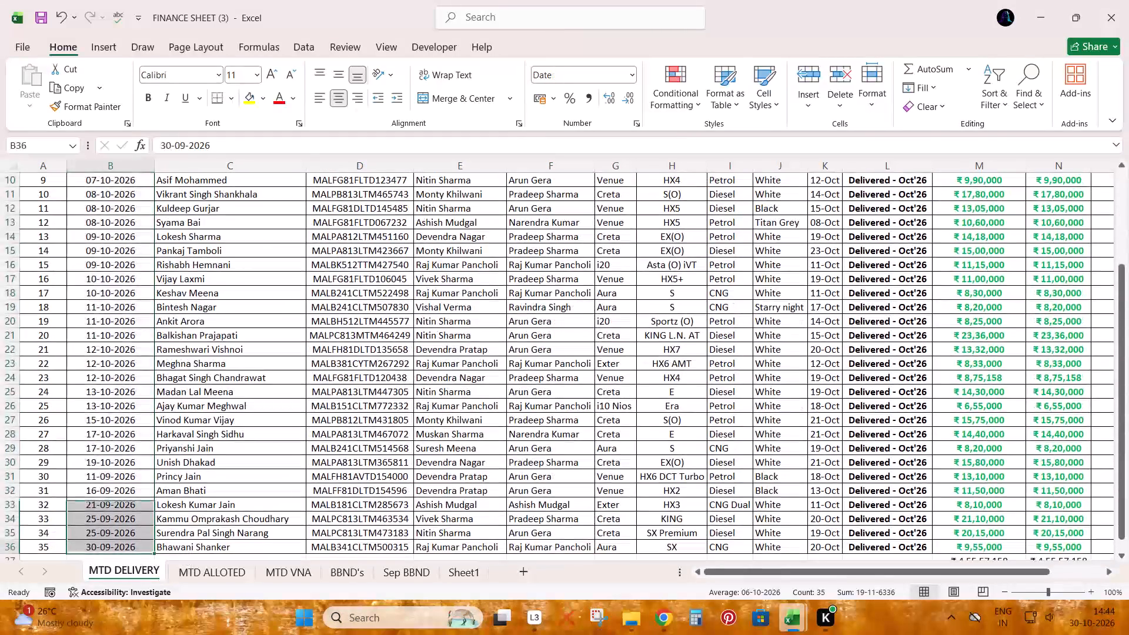
{"action": "key", "text": "Down"}
{"action": "key", "text": "Left"}
{"action": "key", "text": "Down"}
{"action": "key", "text": "Left"}
{"action": "key", "text": "Down"}
{"action": "key", "text": "Down"}
Copy the filtered delivered customer names from Book111 and paste them below the MTD DELIVERY table, starting at C39.
{"action": "key", "text": "alt+Tab"}
{"action": "key", "text": "ctrl+Up"}
{"action": "key", "text": "ctrl+Left"}
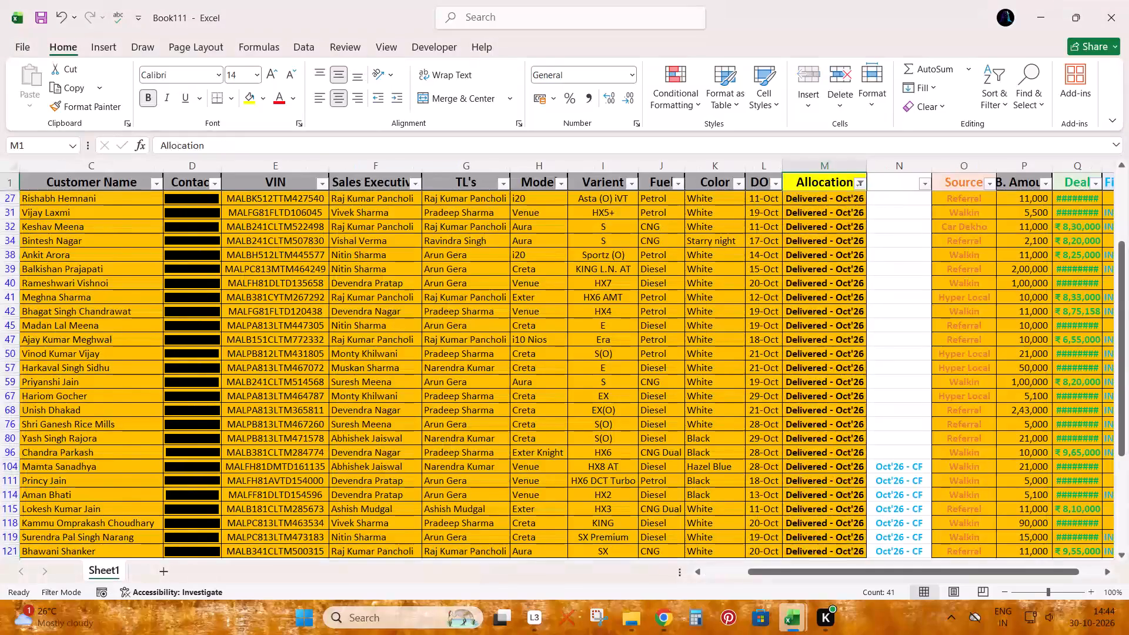
{"action": "key", "text": "Down"}
{"action": "key", "text": "Right"}
{"action": "key", "text": "Up"}
{"action": "key", "text": "Right"}
{"action": "key", "text": "Down"}
{"action": "key", "text": "ctrl+shift+Down"}
{"action": "key", "text": "ctrl+c"}
{"action": "key", "text": "alt+Tab"}
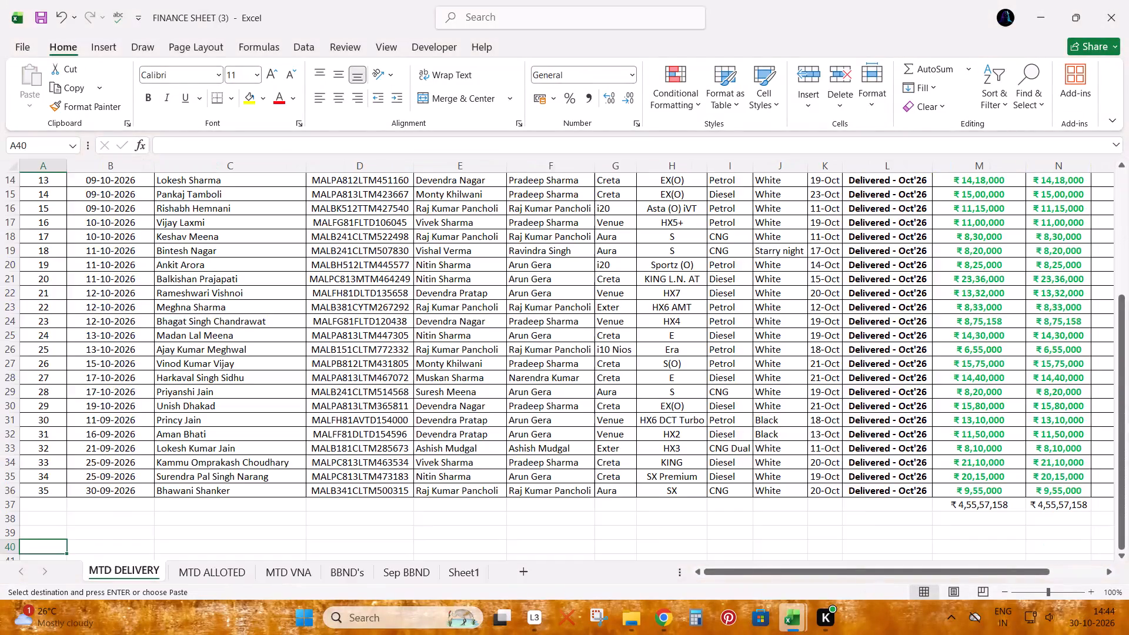
{"action": "key", "text": "ctrl+Down"}
{"action": "key", "text": "Right"}
{"action": "key", "text": "Up"}
{"action": "key", "text": "ctrl+Right"}
{"action": "key", "text": "ctrl+Up"}
{"action": "key", "text": "Left"}
{"action": "key", "text": "ctrl+Left"}
{"action": "key", "text": "ctrl+Left"}
{"action": "key", "text": "ctrl+Left"}
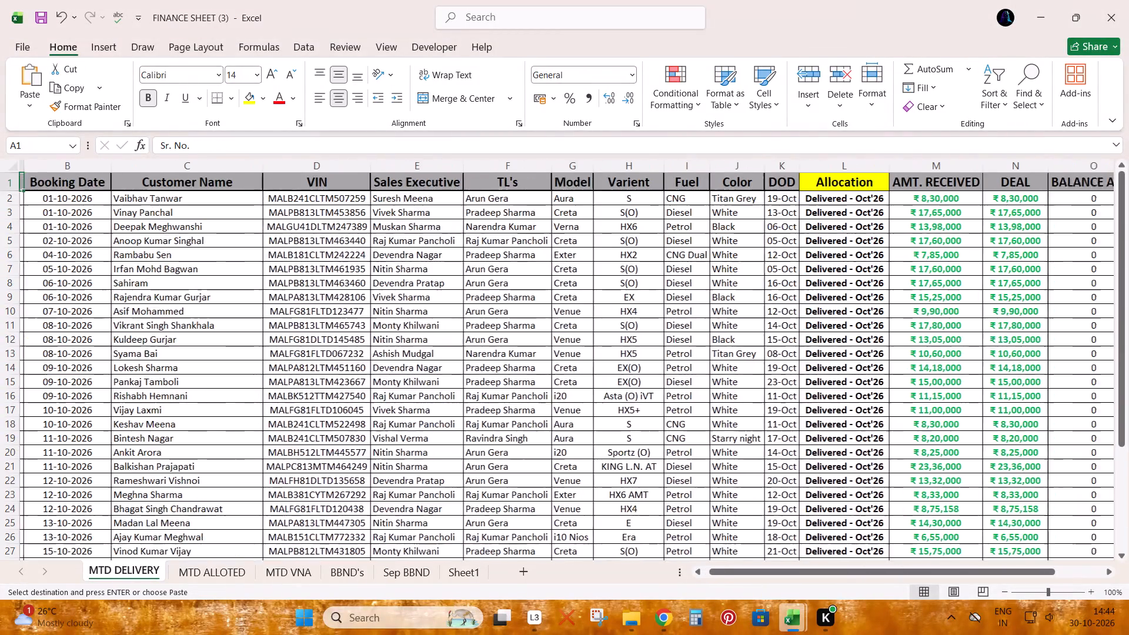
{"action": "key", "text": "ctrl+Down"}
{"action": "key", "text": "Down"}
{"action": "key", "text": "Right"}
{"action": "key", "text": "Down"}
{"action": "key", "text": "Right"}
{"action": "key", "text": "Down"}
{"action": "key", "text": "ctrl+v"}
Highlight duplicate values in MTD DELIVERY's Customer Name column with Light Red Fill with Dark Red Text.
{"action": "key", "text": "ctrl+space"}
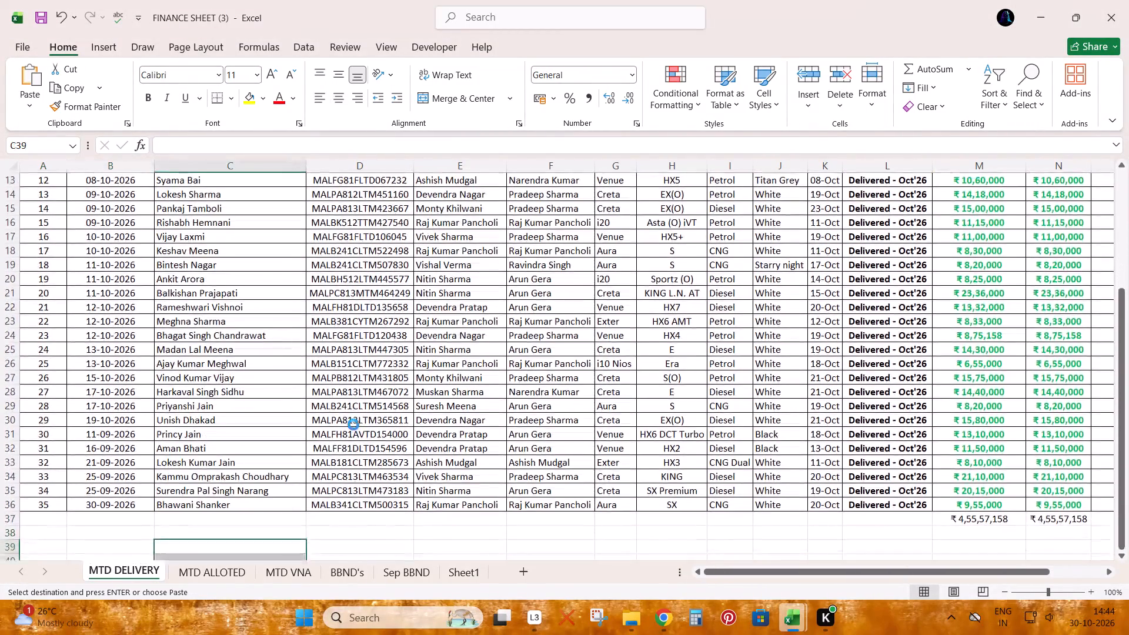
{"action": "left_click", "coordinate": [686, 91]}
{"action": "left_click", "coordinate": [719, 122]}
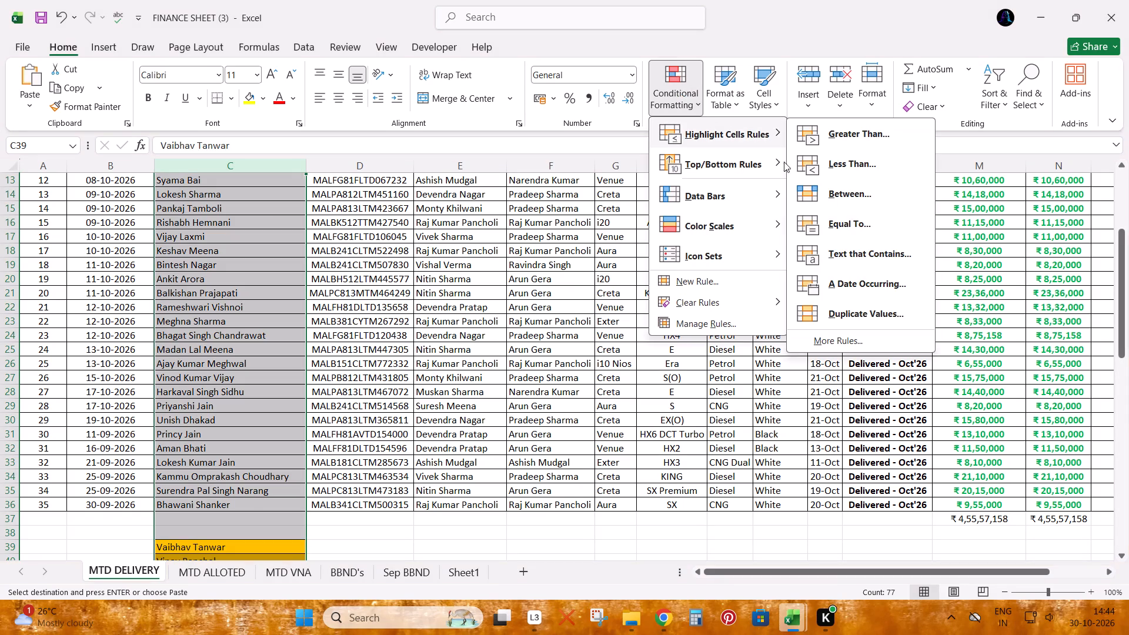
{"action": "left_click", "coordinate": [866, 299]}
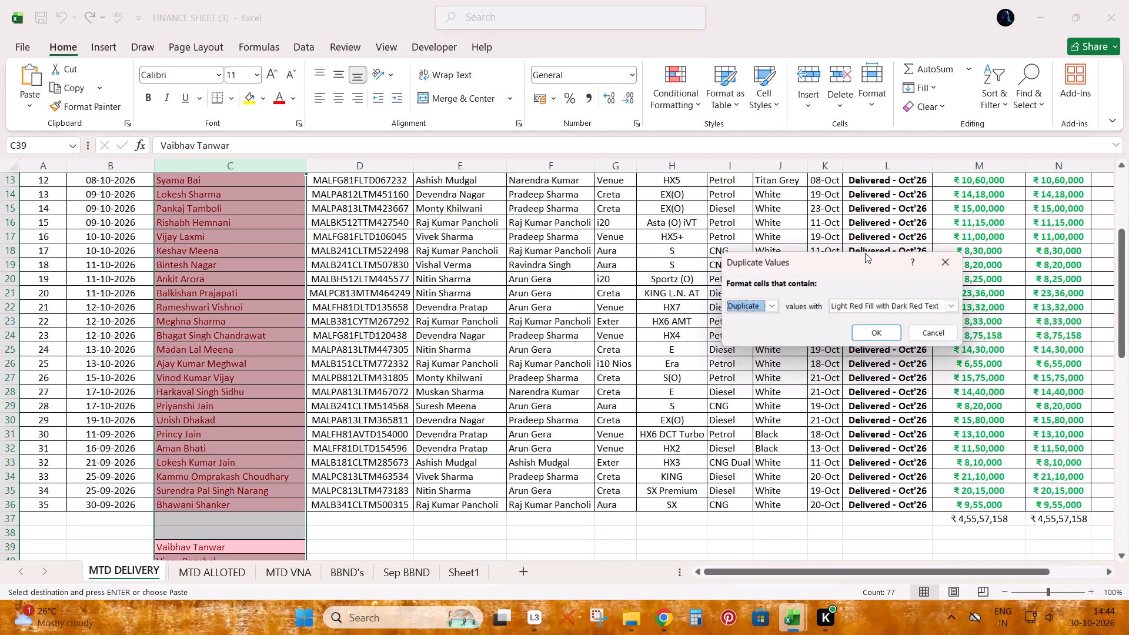
{"action": "key", "text": "Return"}
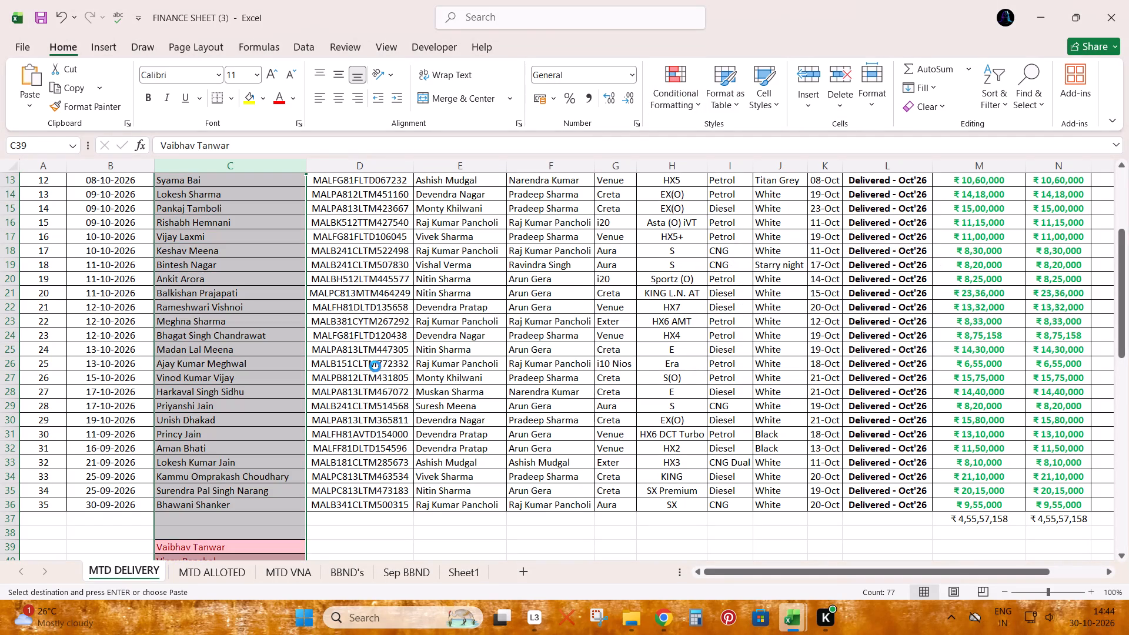
Copy the six pasted customer names without duplicate highlighting and paste them over Book111's name list starting at C125.
{"action": "scroll", "coordinate": [375, 366], "scroll_direction": "up", "scroll_amount": 6}
{"action": "scroll", "coordinate": [375, 364], "scroll_direction": "down", "scroll_amount": 10}
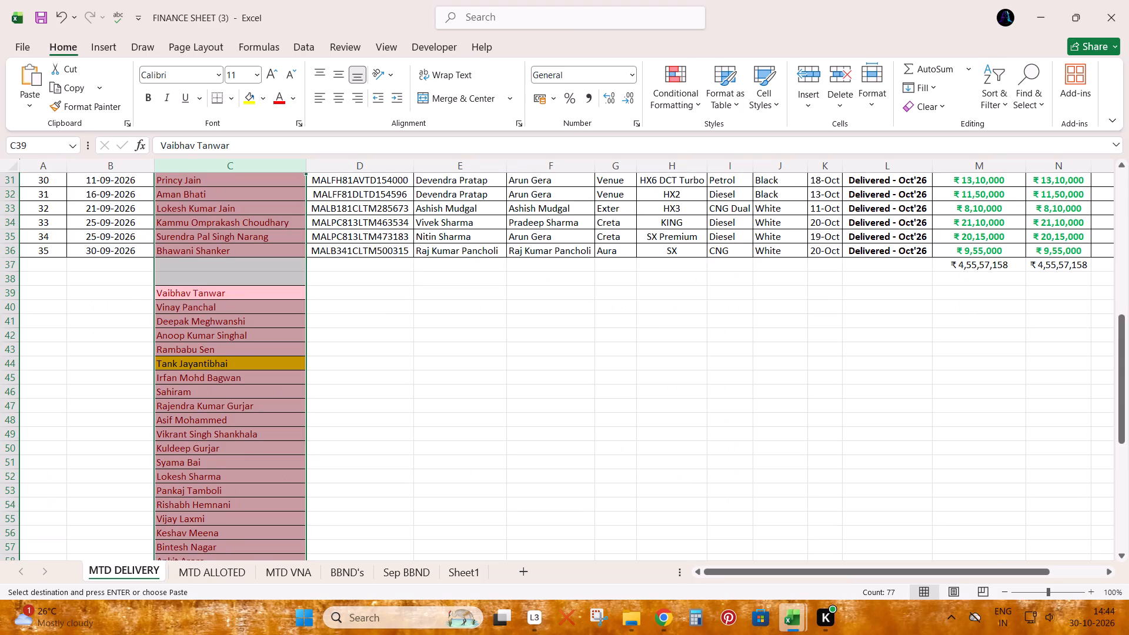
{"action": "scroll", "coordinate": [364, 350], "scroll_direction": "down", "scroll_amount": 2}
{"action": "left_click", "coordinate": [196, 275]}
{"action": "scroll", "coordinate": [288, 344], "scroll_direction": "up", "scroll_amount": 1}
{"action": "scroll", "coordinate": [285, 346], "scroll_direction": "down", "scroll_amount": 7}
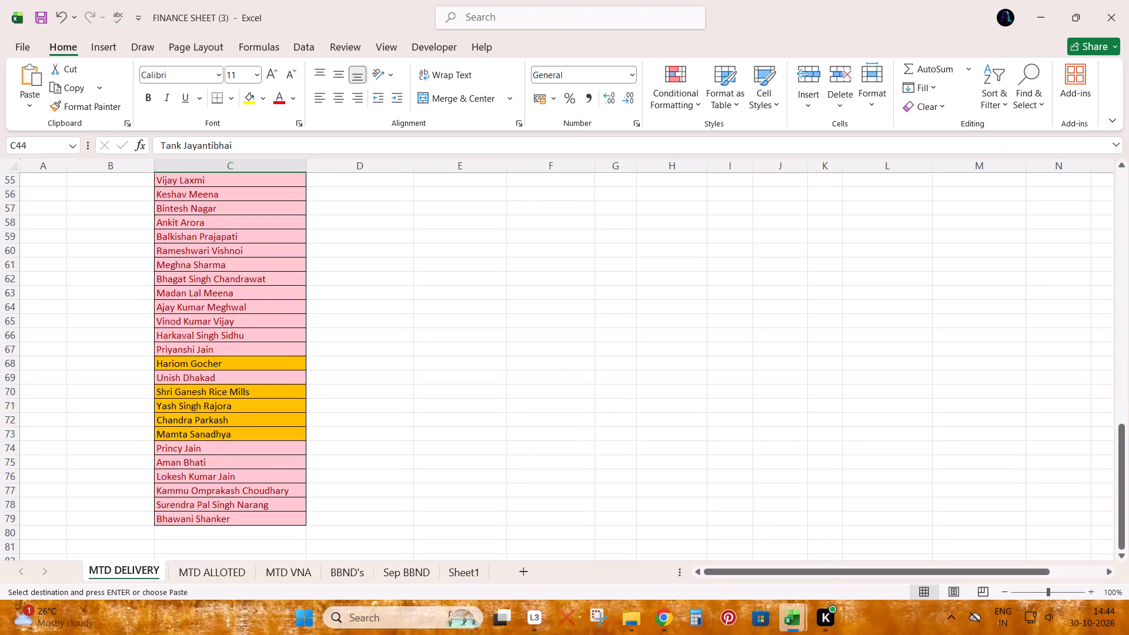
{"action": "left_click", "coordinate": [249, 369], "text": "ctrl"}
{"action": "left_click_drag", "start_coordinate": [243, 391], "coordinate": [246, 437], "text": "ctrl"}
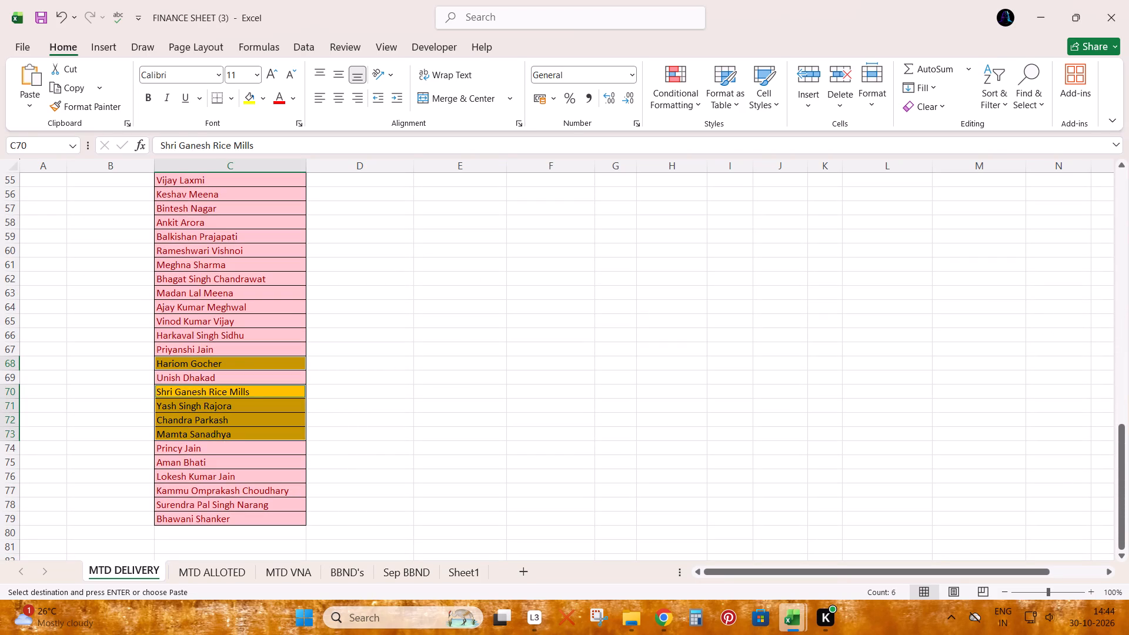
{"action": "scroll", "coordinate": [447, 364], "scroll_direction": "up", "scroll_amount": 7}
{"action": "scroll", "coordinate": [453, 359], "scroll_direction": "down", "scroll_amount": 1}
{"action": "scroll", "coordinate": [453, 359], "scroll_direction": "up", "scroll_amount": 2}
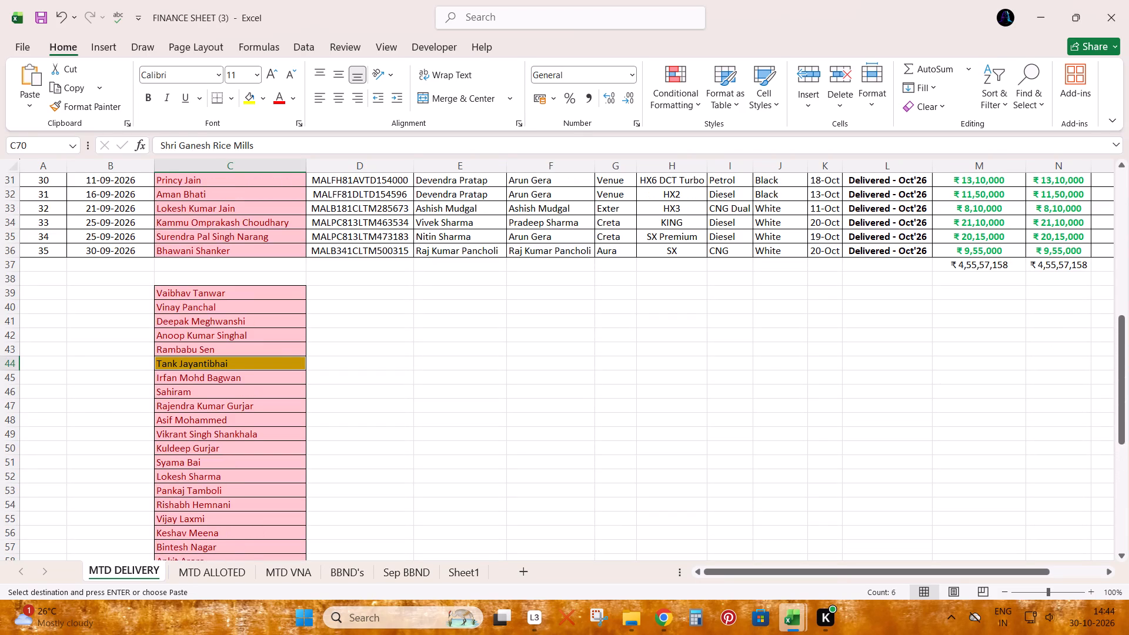
{"action": "key", "text": "ctrl+c"}
{"action": "key", "text": "alt+Tab"}
{"action": "scroll", "coordinate": [272, 412], "scroll_direction": "up", "scroll_amount": 1}
{"action": "scroll", "coordinate": [270, 414], "scroll_direction": "down", "scroll_amount": 1}
{"action": "scroll", "coordinate": [269, 415], "scroll_direction": "up", "scroll_amount": 1}
{"action": "scroll", "coordinate": [269, 415], "scroll_direction": "down", "scroll_amount": 1}
{"action": "scroll", "coordinate": [247, 499], "scroll_direction": "down", "scroll_amount": 6}
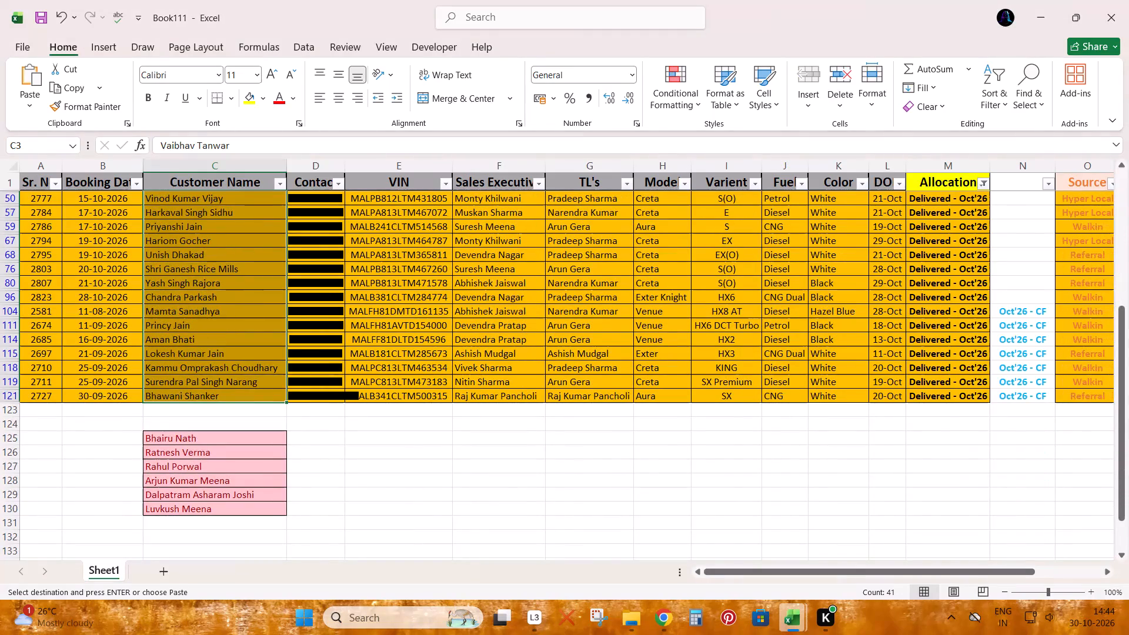
{"action": "left_click", "coordinate": [213, 440]}
{"action": "key", "text": "ctrl+v"}
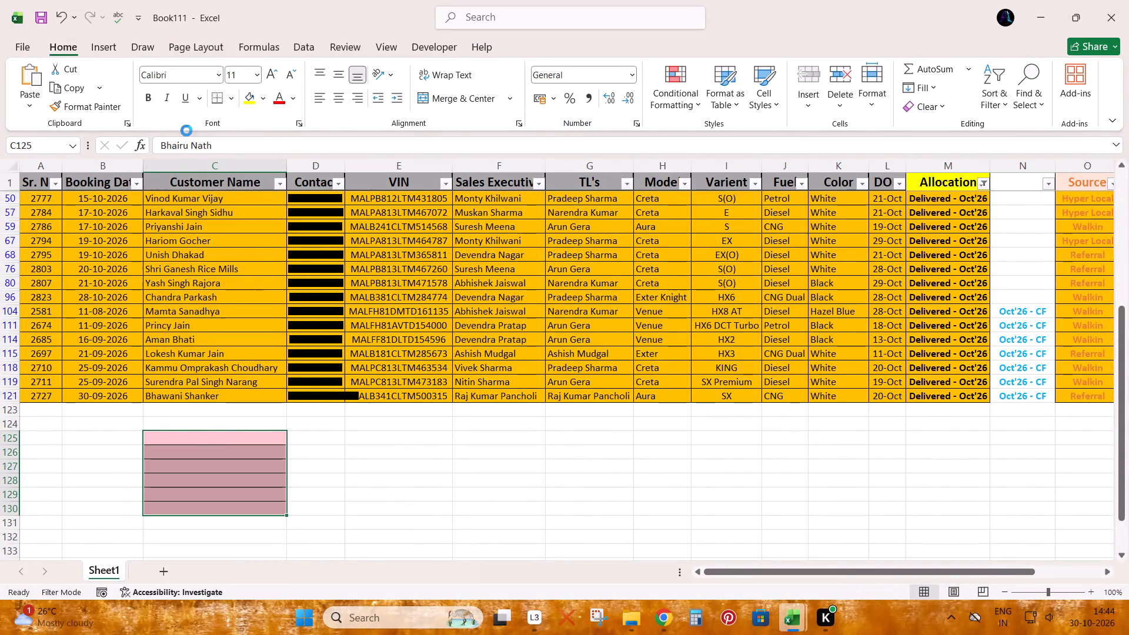
Highlight duplicate values in Book111's Customer Name column using the Duplicate Values rule.
{"action": "left_click", "coordinate": [215, 165]}
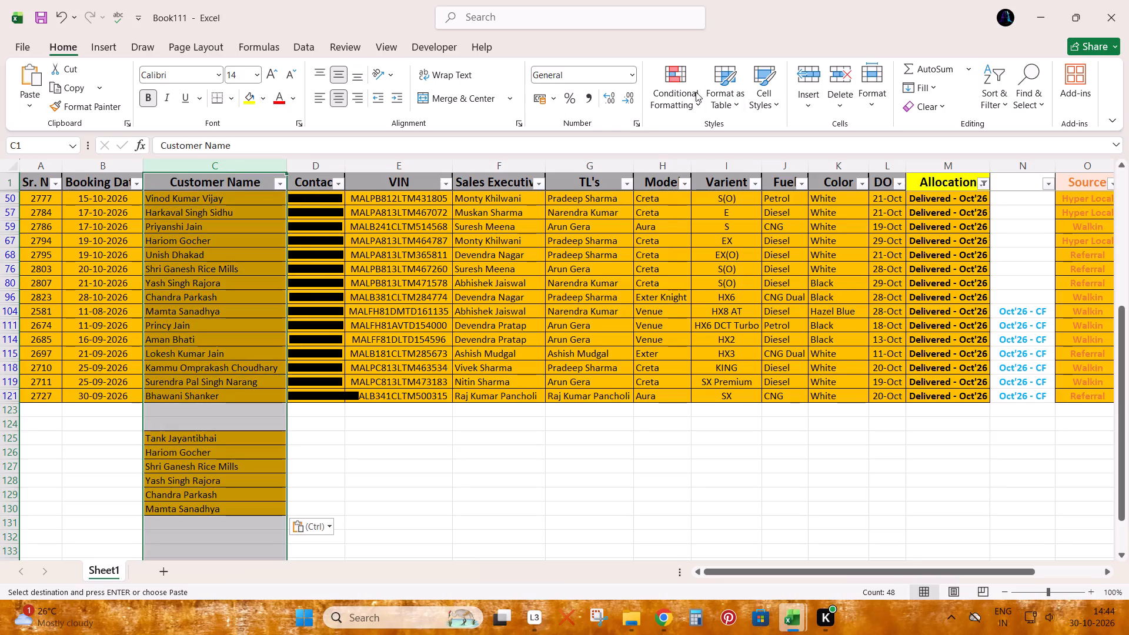
{"action": "left_click", "coordinate": [670, 98]}
{"action": "left_click", "coordinate": [717, 122]}
{"action": "left_click", "coordinate": [811, 311]}
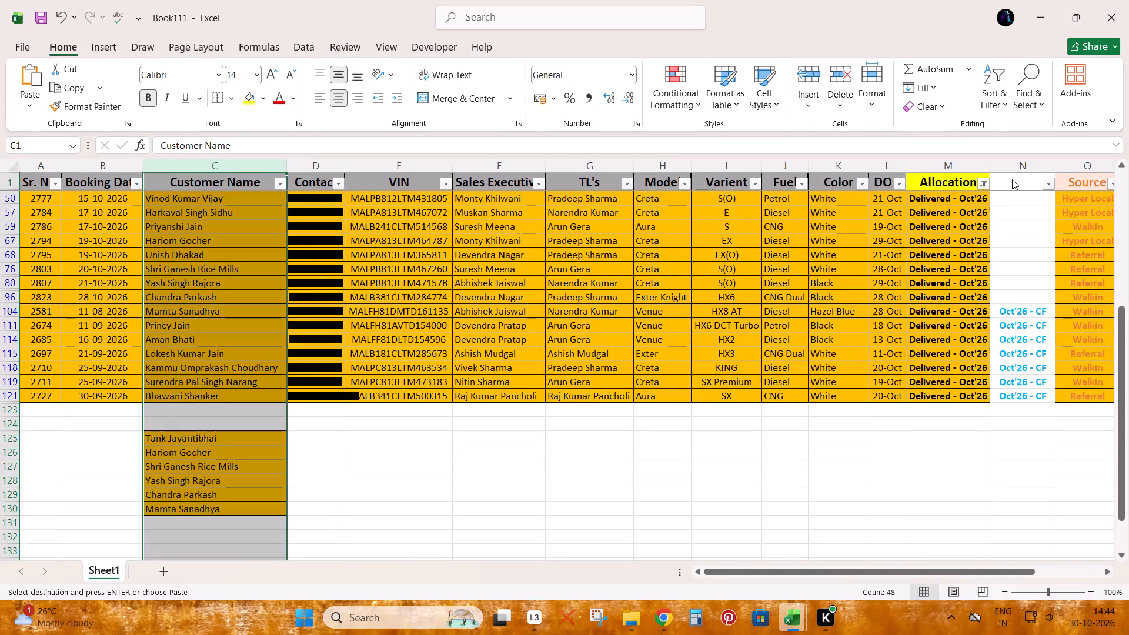
{"action": "key", "text": "Return"}
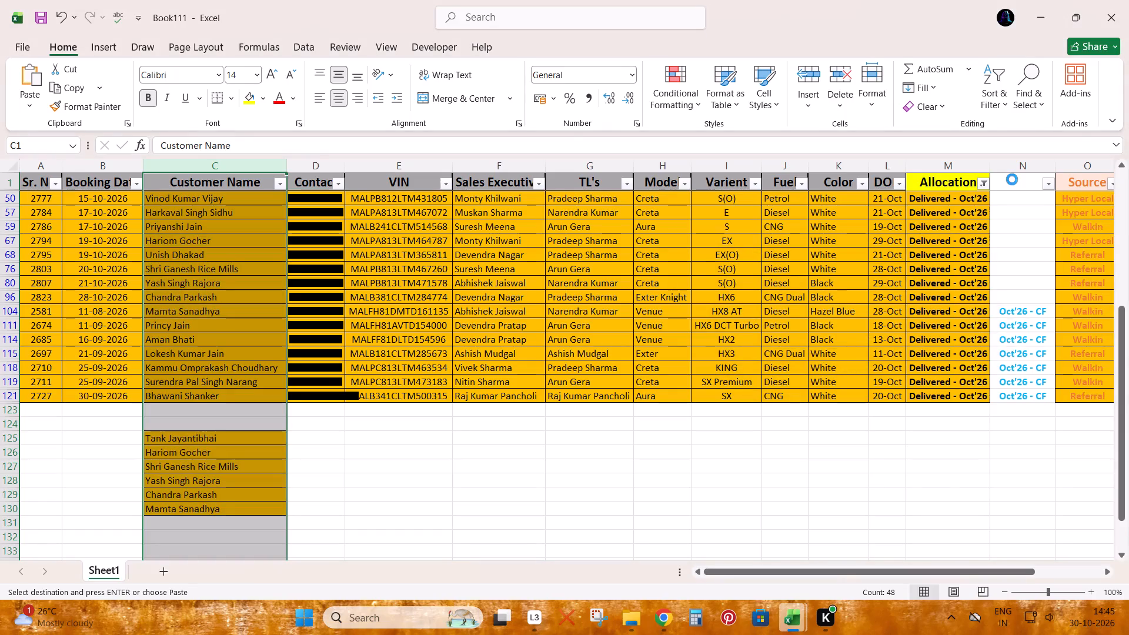
Filter Book111's Customer Name column by the light red highlight colour to list only the missing delivered bookings.
{"action": "key", "text": "Up"}
{"action": "key", "text": "ctrl+Up"}
{"action": "key", "text": "alt+Down"}
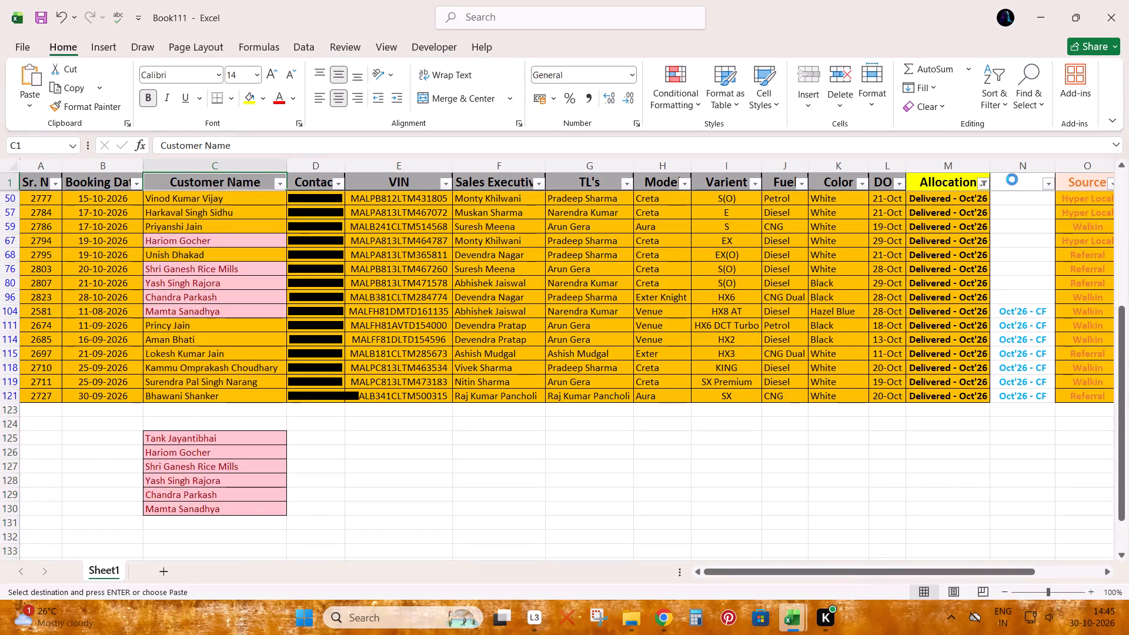
{"action": "key", "text": "Down"}
{"action": "key", "text": "Down"}
{"action": "key", "text": "Down"}
{"action": "key", "text": "Down"}
{"action": "key", "text": "Down"}
{"action": "key", "text": "Down"}
{"action": "key", "text": "Right"}
{"action": "key", "text": "Down"}
{"action": "key", "text": "Return"}
Copy the six filtered bookings from Sr. No. to Allocation and paste them under MTD DELIVERY's last booking at A37.
{"action": "key", "text": "Down"}
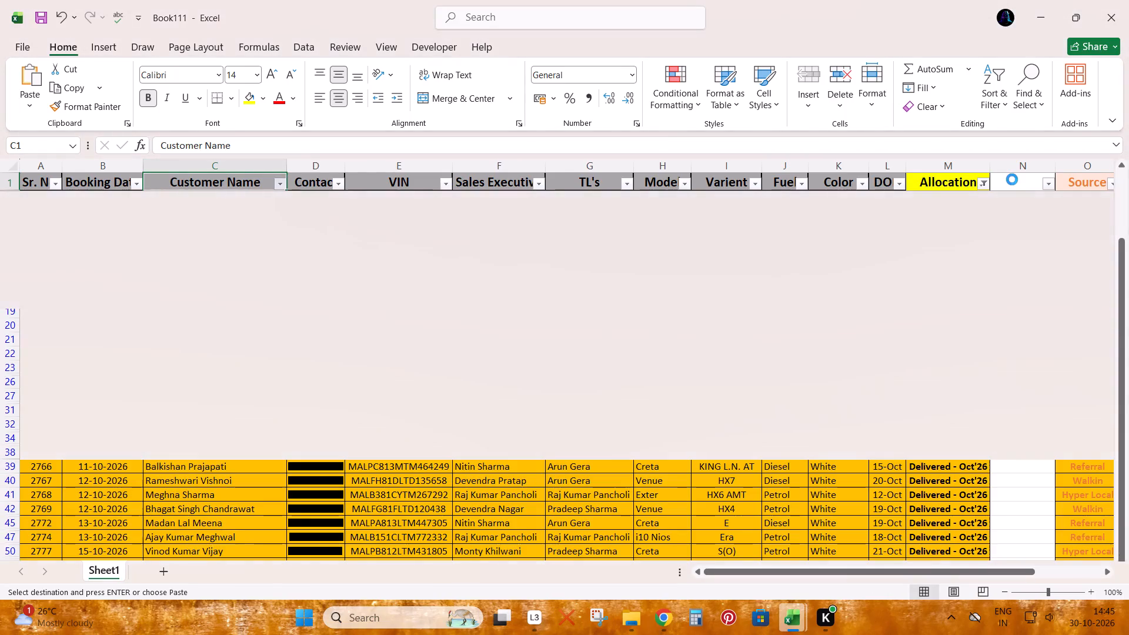
{"action": "key", "text": "Down"}
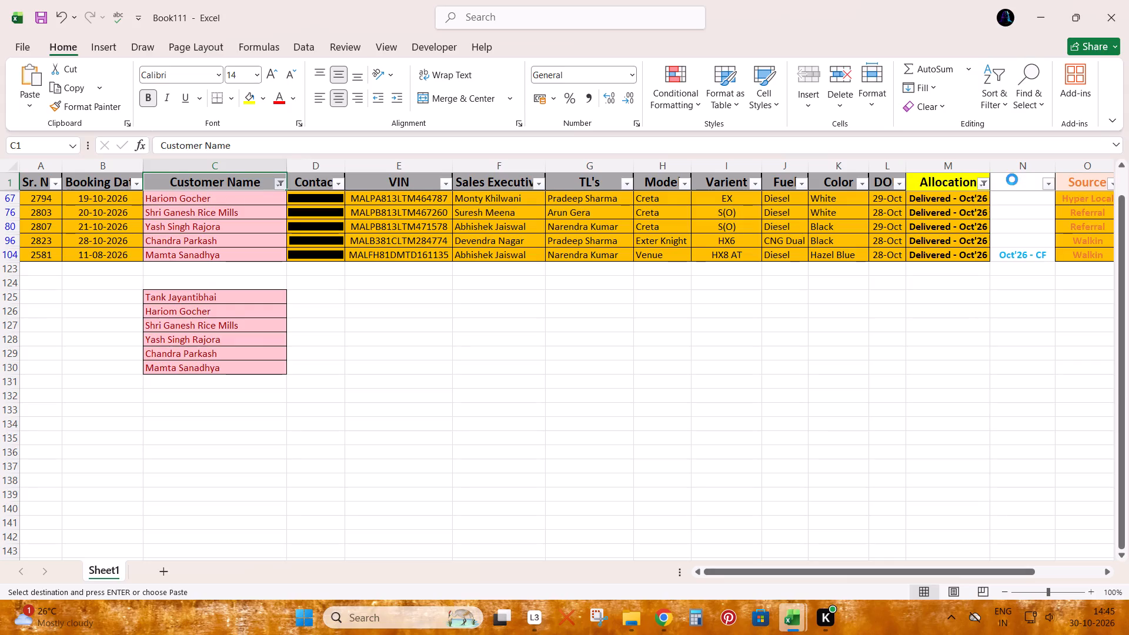
{"action": "key", "text": "Up"}
{"action": "key", "text": "ctrl+Left"}
{"action": "key", "text": "ctrl+Up"}
{"action": "key", "text": "Down"}
{"action": "key", "text": "ctrl+shift+Right"}
{"action": "key", "text": "ctrl+shift+Down"}
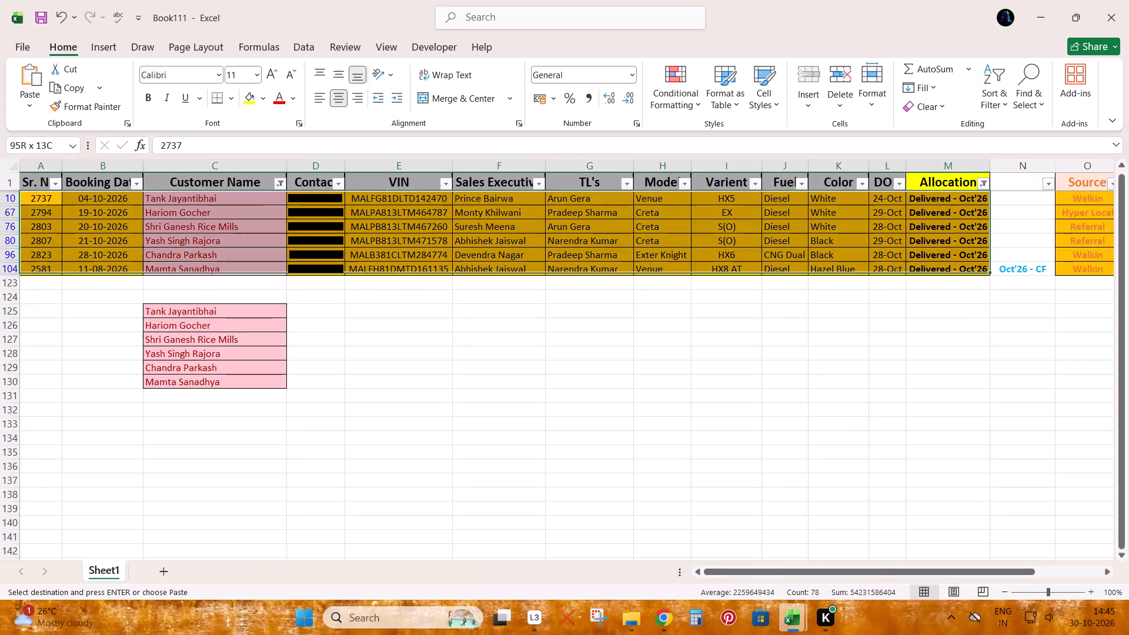
{"action": "key", "text": "ctrl+c"}
{"action": "key", "text": "alt+Tab"}
{"action": "key", "text": "ctrl+Left"}
{"action": "key", "text": "Up"}
{"action": "key", "text": "ctrl+Up"}
{"action": "key", "text": "ctrl+Up"}
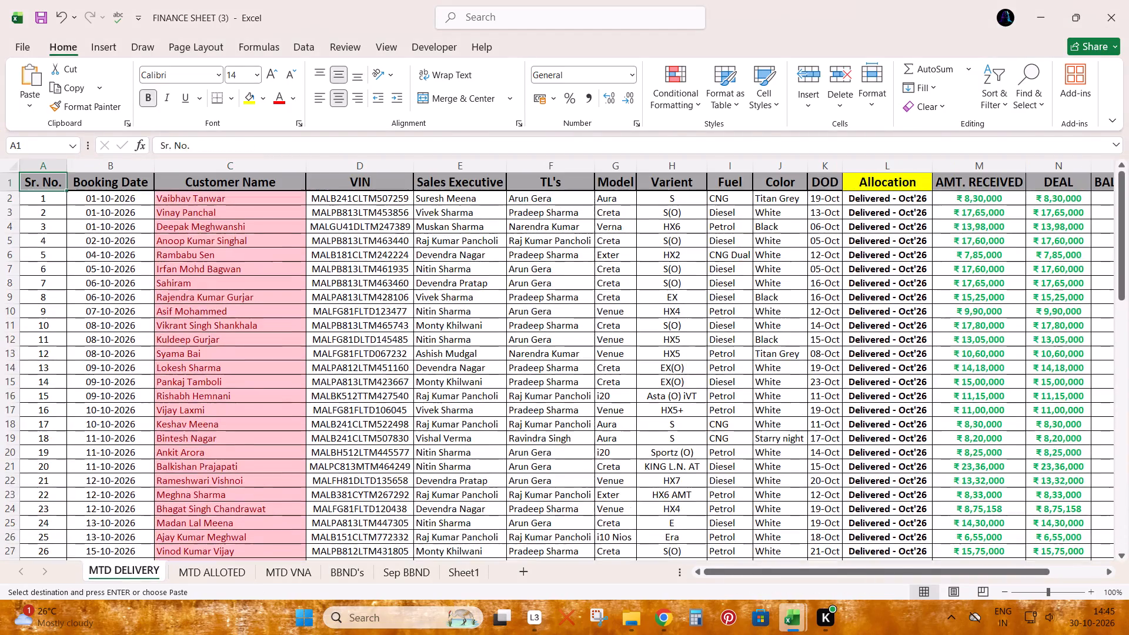
{"action": "key", "text": "Down"}
{"action": "key", "text": "ctrl+Down"}
{"action": "key", "text": "Down"}
{"action": "key", "text": "Down"}
{"action": "key", "text": "Up"}
{"action": "key", "text": "ctrl+v"}
Delete the contact number cells D37:D42 from the pasted MTD DELIVERY rows, shifting the remaining cells left.
{"action": "key", "text": "ctrl+Right"}
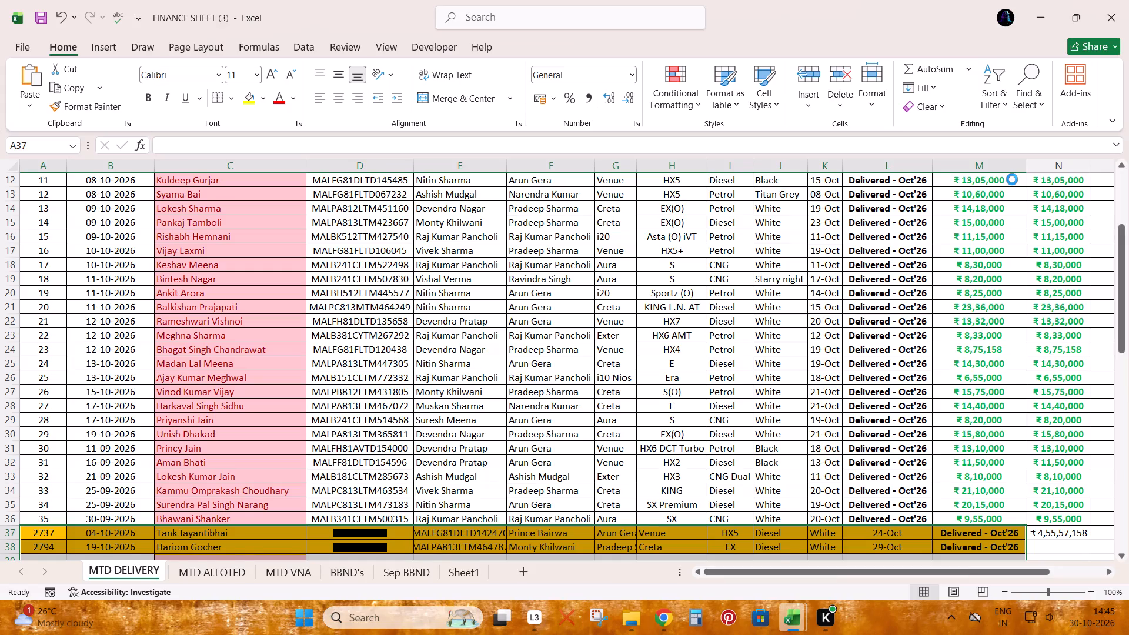
{"action": "key", "text": "Down"}
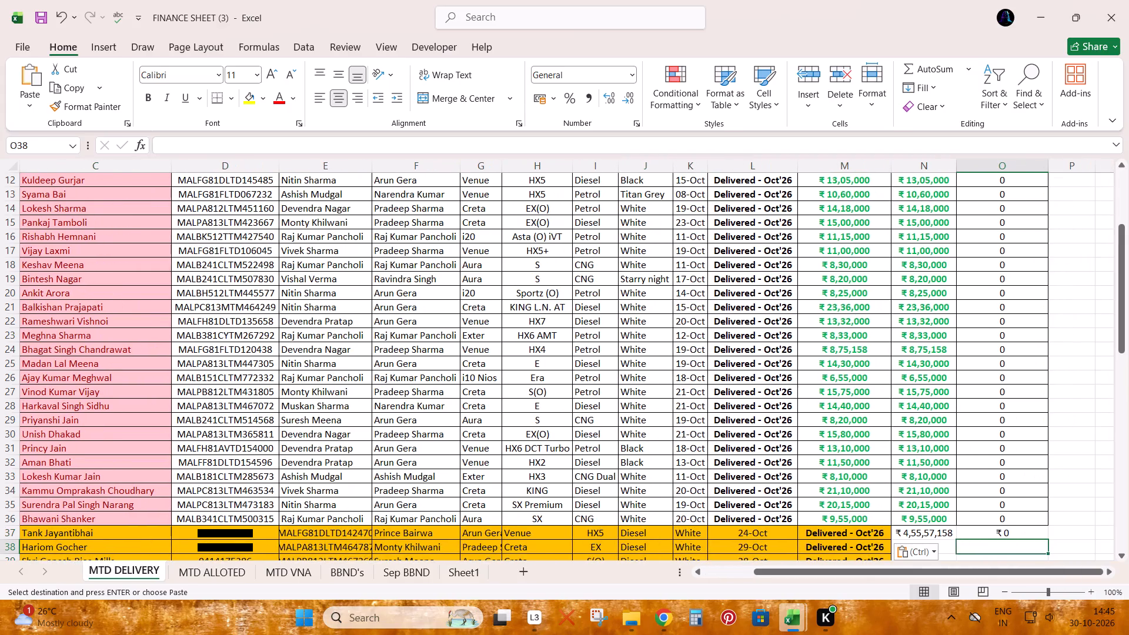
{"action": "key", "text": "Down"}
{"action": "key", "text": "Left"}
{"action": "key", "text": "ctrl+Left"}
{"action": "key", "text": "ctrl+Left"}
{"action": "key", "text": "ctrl+Left"}
{"action": "key", "text": "Down"}
{"action": "key", "text": "ctrl+Down"}
{"action": "key", "text": "Right"}
{"action": "key", "text": "Up"}
{"action": "key", "text": "Right"}
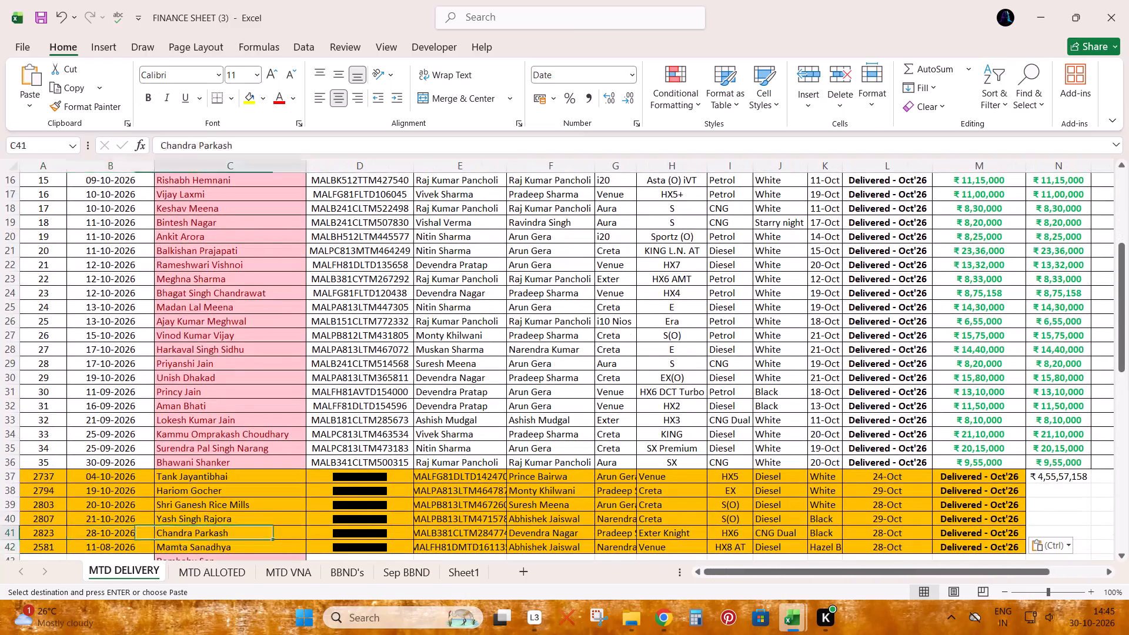
{"action": "key", "text": "Up"}
{"action": "key", "text": "Up"}
{"action": "key", "text": "Right"}
{"action": "key", "text": "Up"}
{"action": "key", "text": "Up"}
{"action": "key", "text": "ctrl+shift+Down"}
{"action": "key", "text": "ctrl+minus"}
{"action": "key", "text": "Return"}
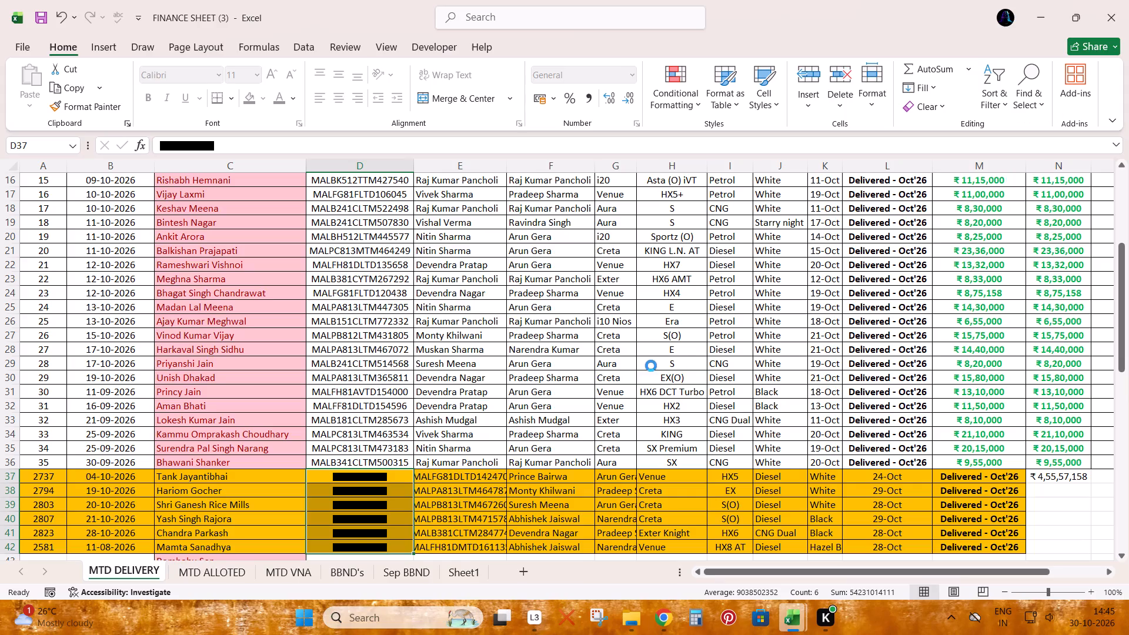
{"action": "scroll", "coordinate": [646, 352], "scroll_direction": "down", "scroll_amount": 3}
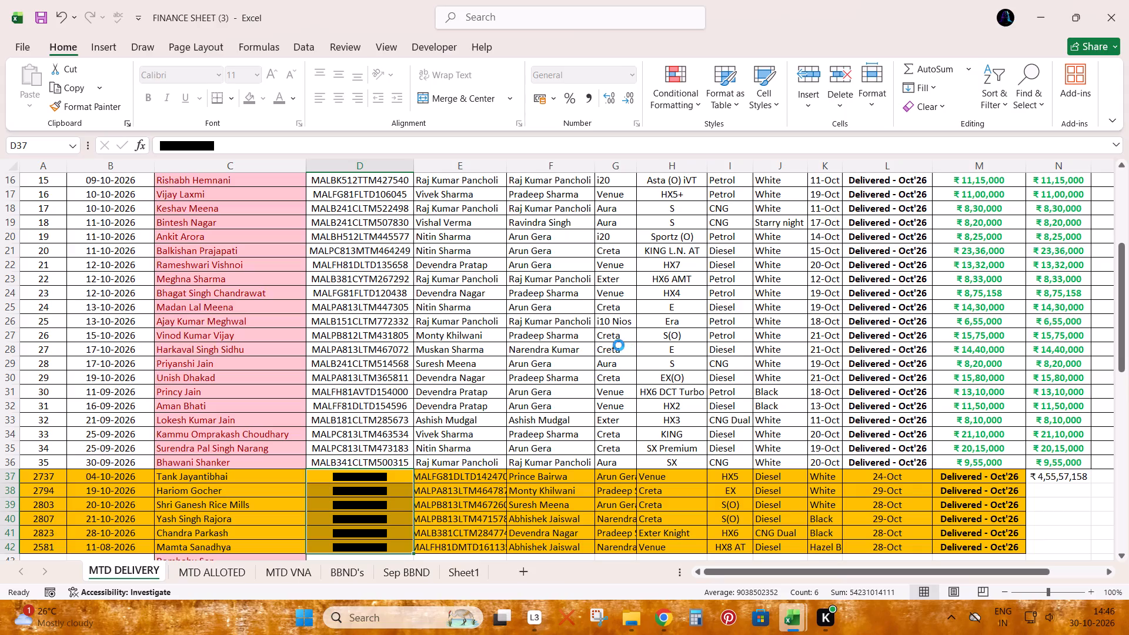
{"action": "left_click", "coordinate": [506, 315]}
{"action": "scroll", "coordinate": [500, 325], "scroll_direction": "down", "scroll_amount": 4}
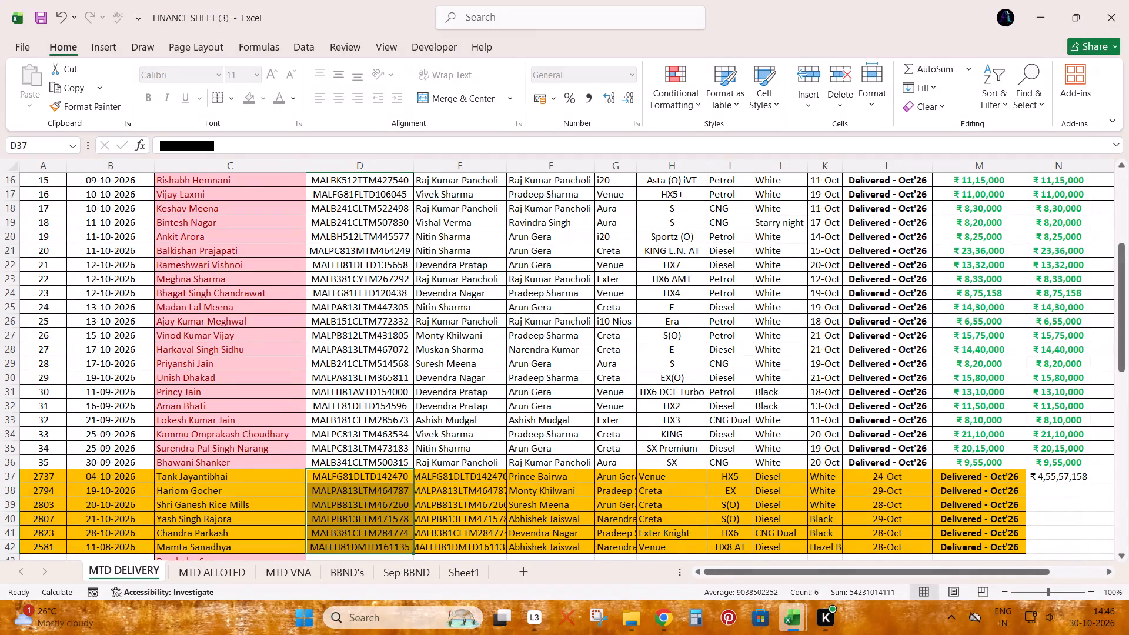
{"action": "scroll", "coordinate": [500, 326], "scroll_direction": "down", "scroll_amount": 3}
{"action": "scroll", "coordinate": [704, 405], "scroll_direction": "down", "scroll_amount": 1}
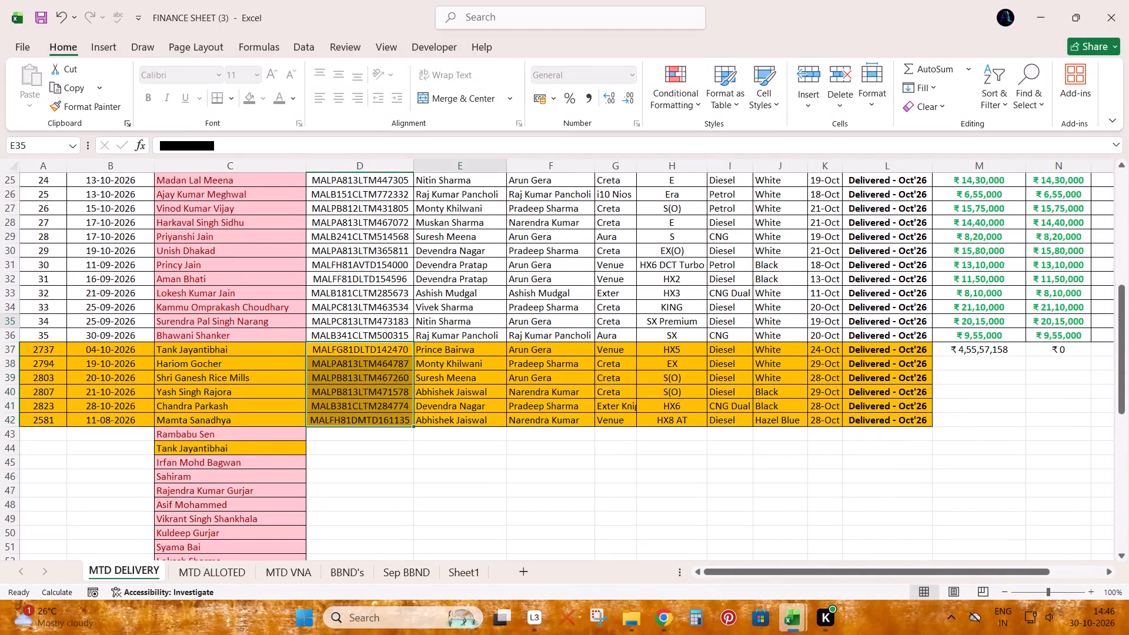
{"action": "scroll", "coordinate": [835, 396], "scroll_direction": "up", "scroll_amount": 8}
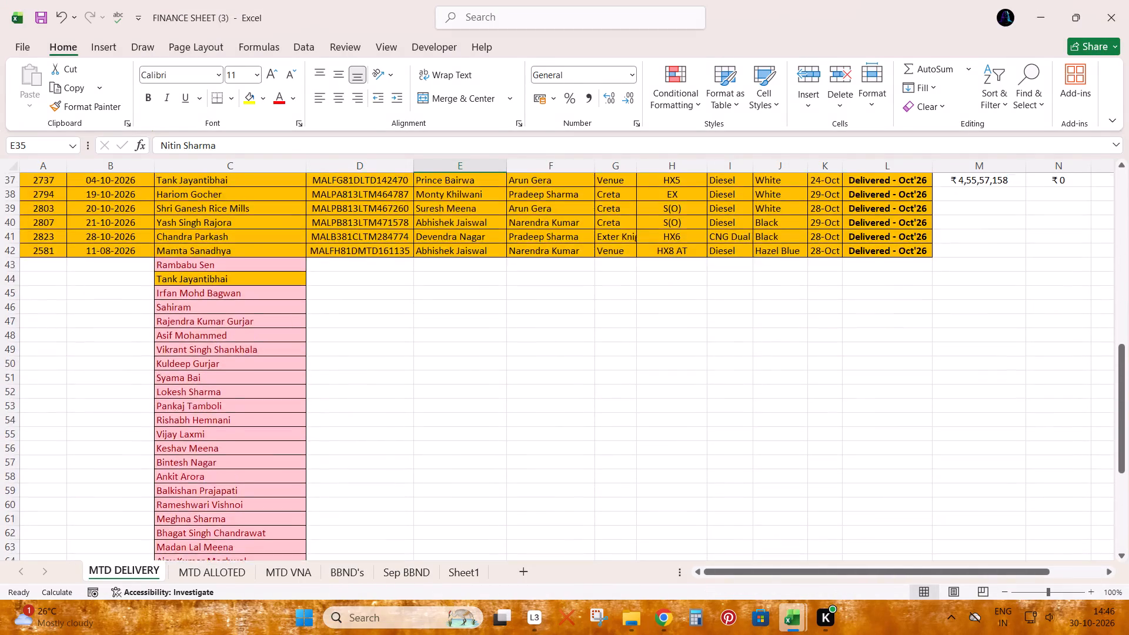
Copy the six filtered bookings' Deal amounts from Book111 and paste them into MTD DELIVERY's DEAL column at N37.
{"action": "key", "text": "alt+Tab"}
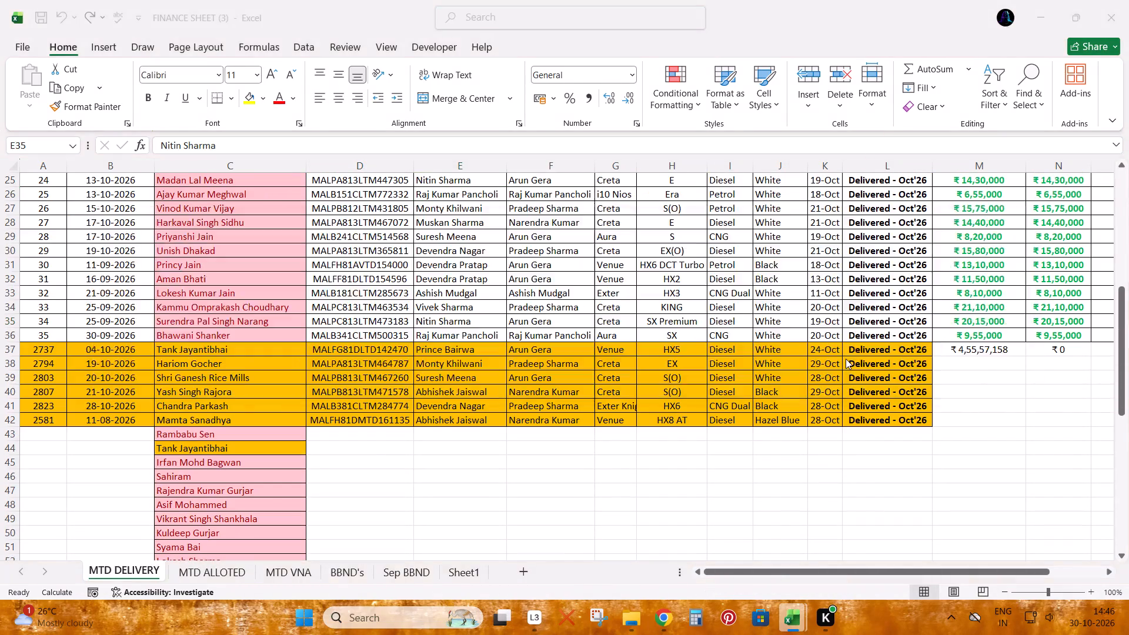
{"action": "key", "text": "ctrl+Right"}
{"action": "key", "text": "Right"}
{"action": "key", "text": "Right"}
{"action": "key", "text": "Right"}
{"action": "key", "text": "Right"}
{"action": "key", "text": "ctrl+shift+Down"}
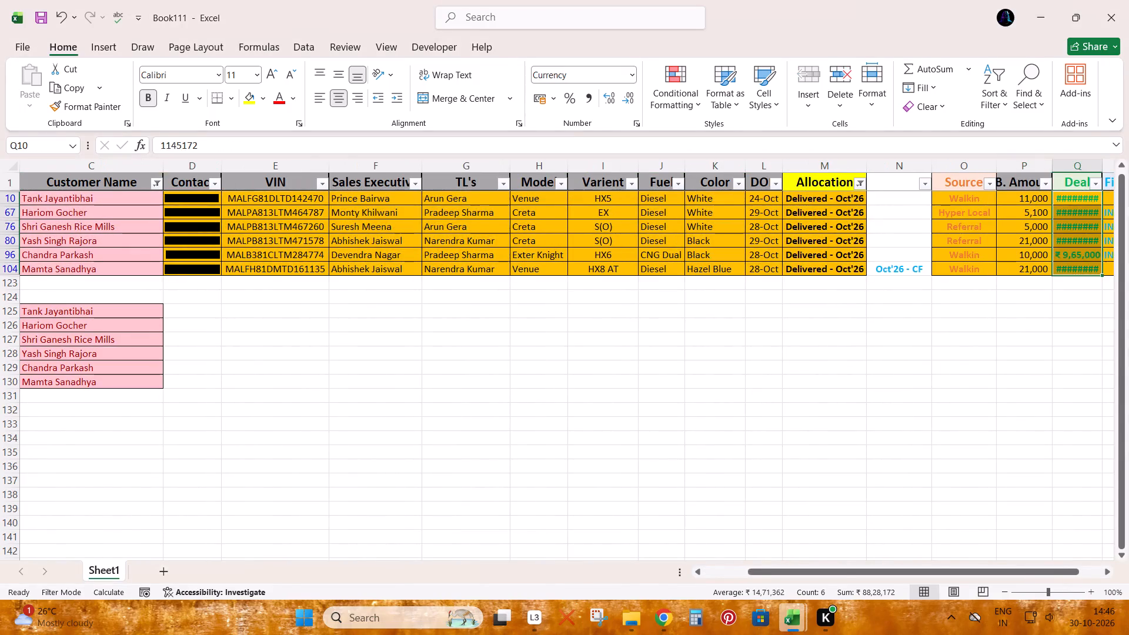
{"action": "key", "text": "ctrl+c"}
{"action": "key", "text": "alt+Tab"}
{"action": "key", "text": "Right"}
{"action": "key", "text": "Right"}
{"action": "key", "text": "Right"}
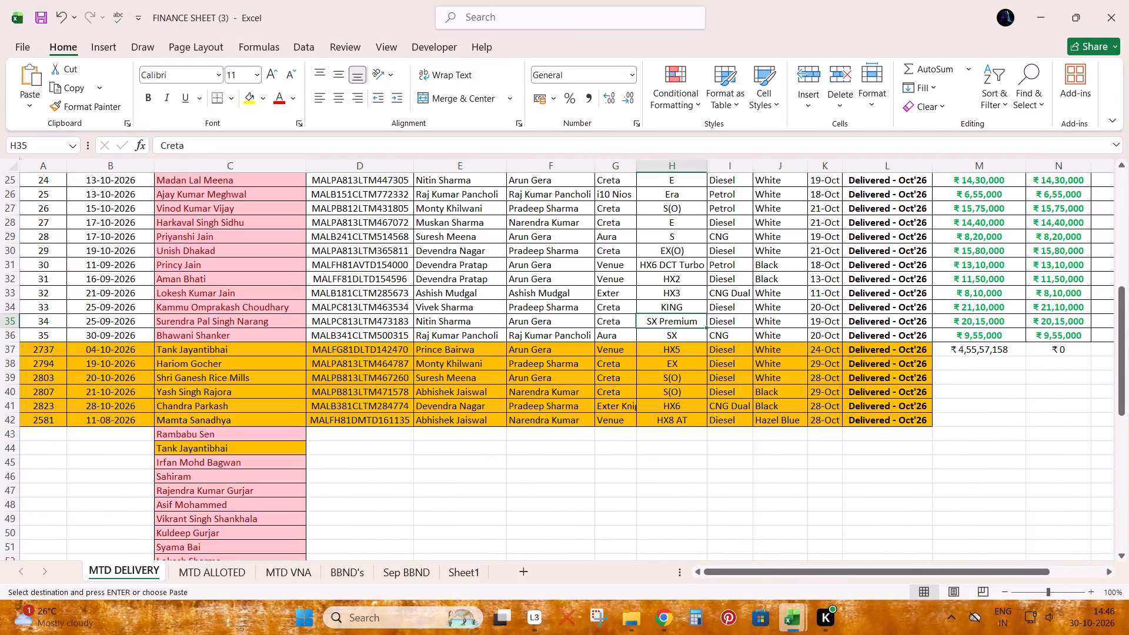
{"action": "key", "text": "Right"}
{"action": "key", "text": "Down"}
{"action": "key", "text": "Right"}
{"action": "key", "text": "Right"}
{"action": "key", "text": "Down"}
{"action": "key", "text": "Right"}
{"action": "key", "text": "Right"}
{"action": "key", "text": "Right"}
{"action": "scroll", "coordinate": [699, 343], "scroll_direction": "up", "scroll_amount": 7}
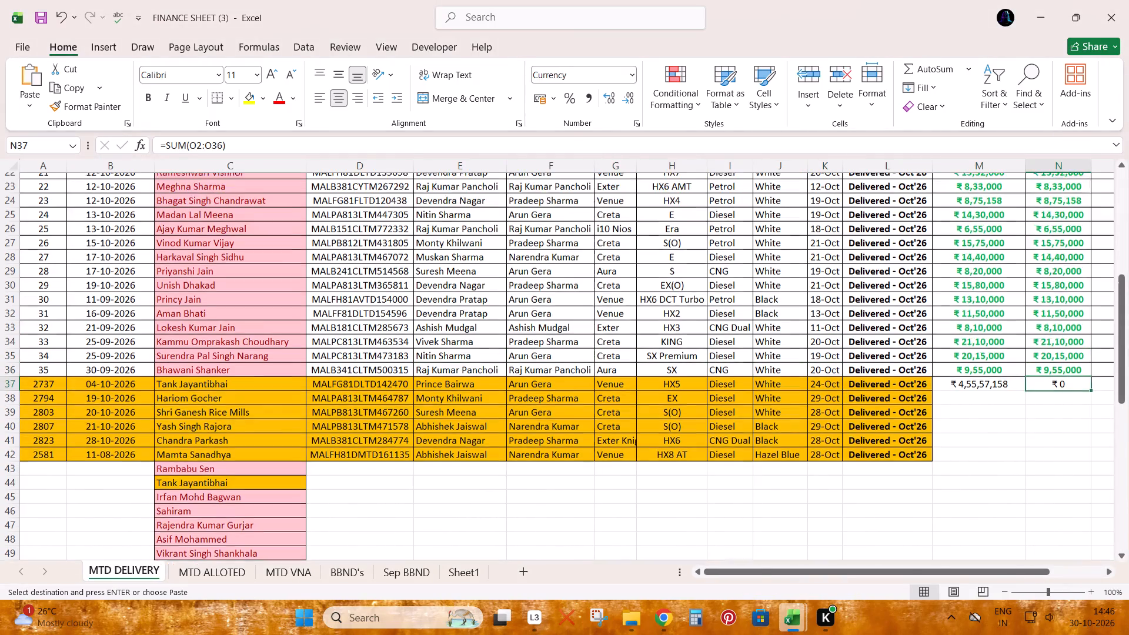
{"action": "scroll", "coordinate": [784, 325], "scroll_direction": "up", "scroll_amount": 7}
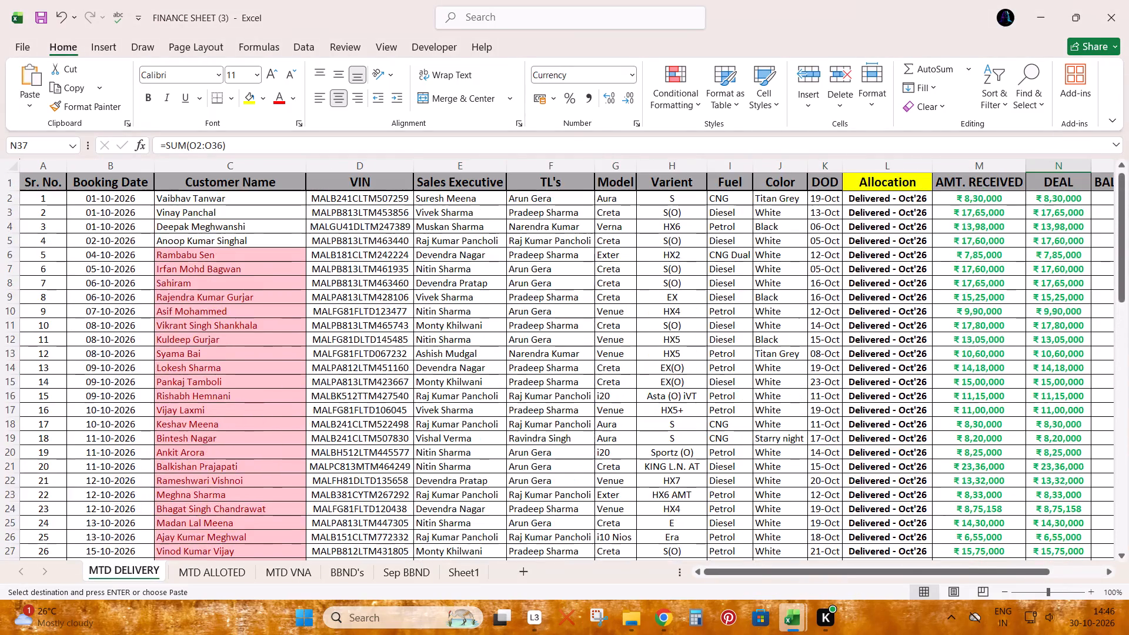
{"action": "scroll", "coordinate": [785, 325], "scroll_direction": "down", "scroll_amount": 10}
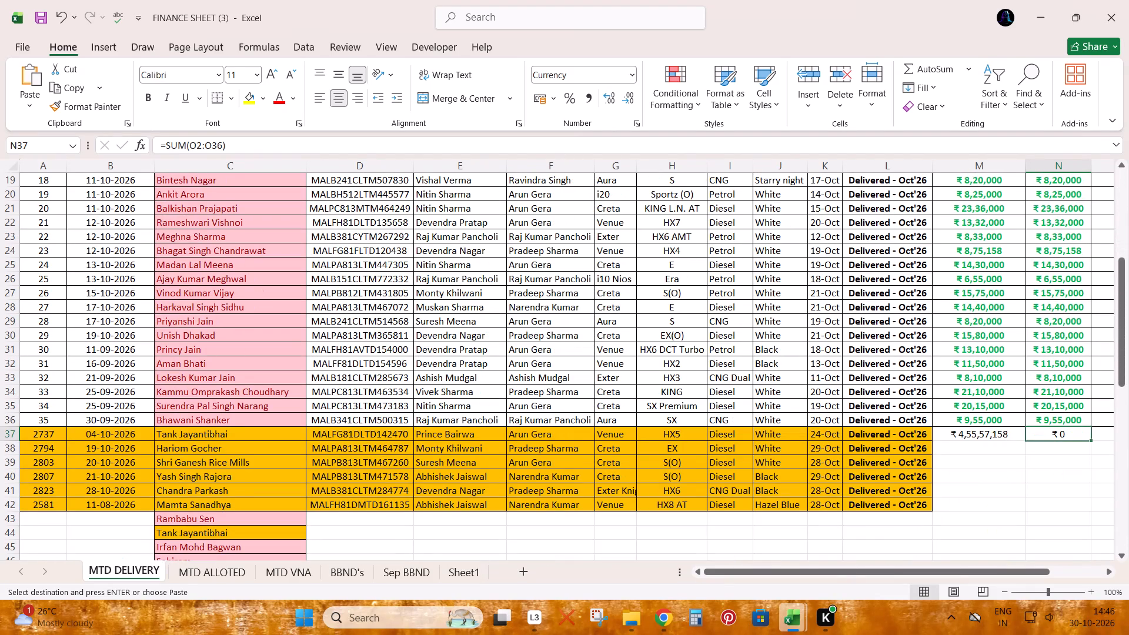
{"action": "key", "text": "ctrl+v"}
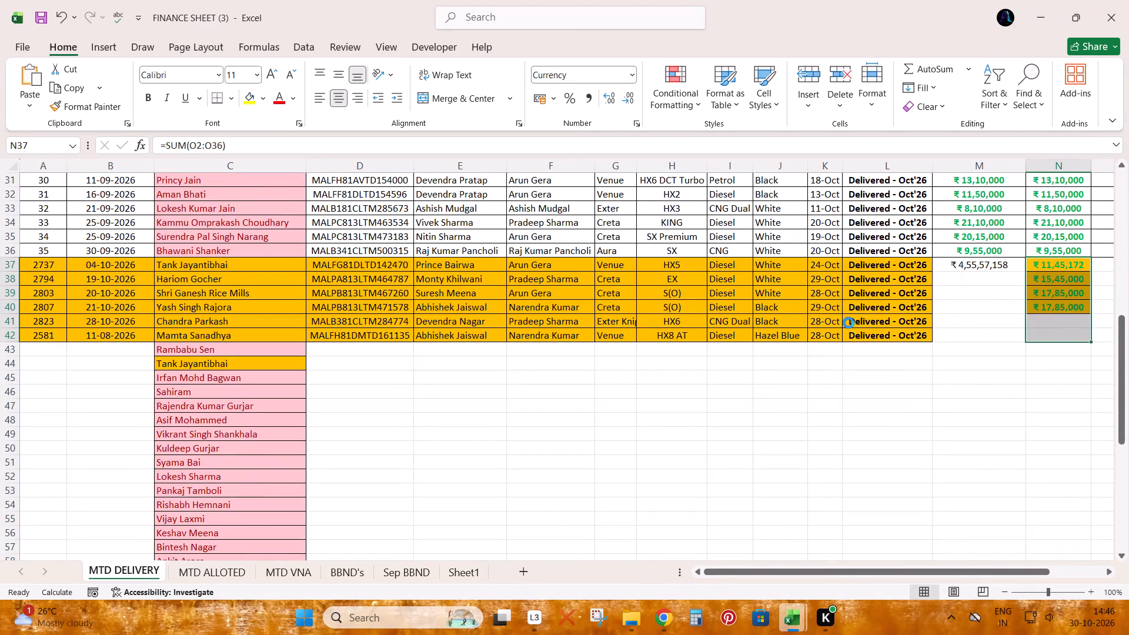
Delete rows 43 to 79, which hold the leftover customer names pasted for comparison below MTD DELIVERY's bookings.
{"action": "key", "text": "Left"}
{"action": "key", "text": "Left"}
{"action": "key", "text": "Down"}
{"action": "key", "text": "Left"}
{"action": "key", "text": "Down"}
{"action": "key", "text": "Left"}
{"action": "key", "text": "Down"}
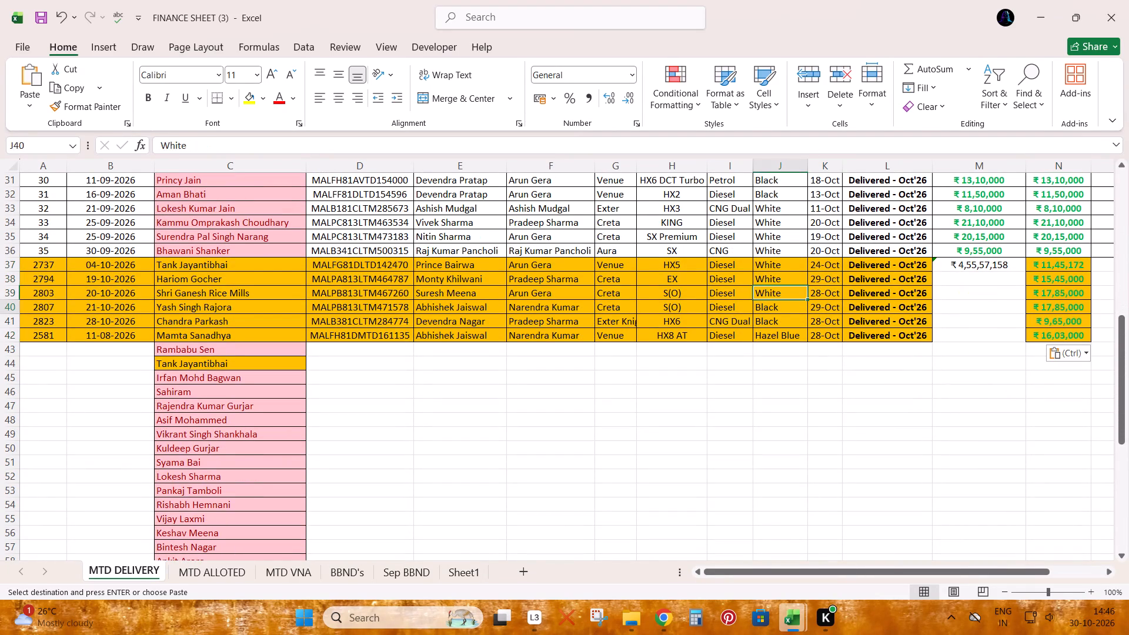
{"action": "key", "text": "Left"}
{"action": "key", "text": "Down"}
{"action": "key", "text": "Down"}
{"action": "key", "text": "Down"}
{"action": "key", "text": "Down"}
{"action": "key", "text": "ctrl+Left"}
{"action": "key", "text": "Up"}
{"action": "key", "text": "ctrl+shift+Down"}
{"action": "key", "text": "shift+space"}
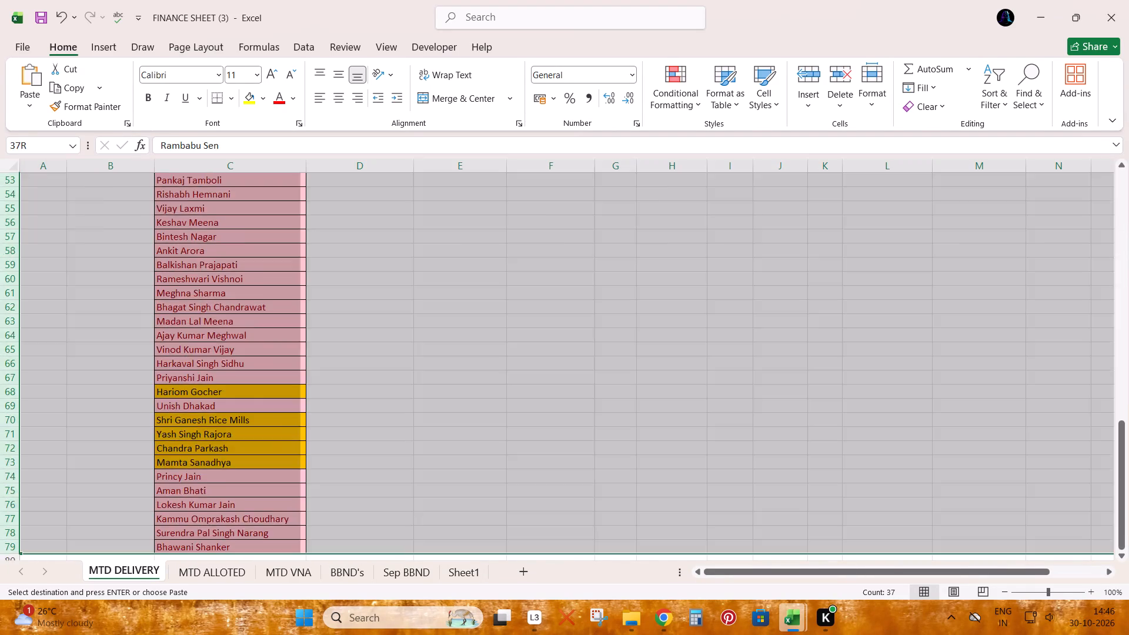
{"action": "key", "text": "ctrl+minus"}
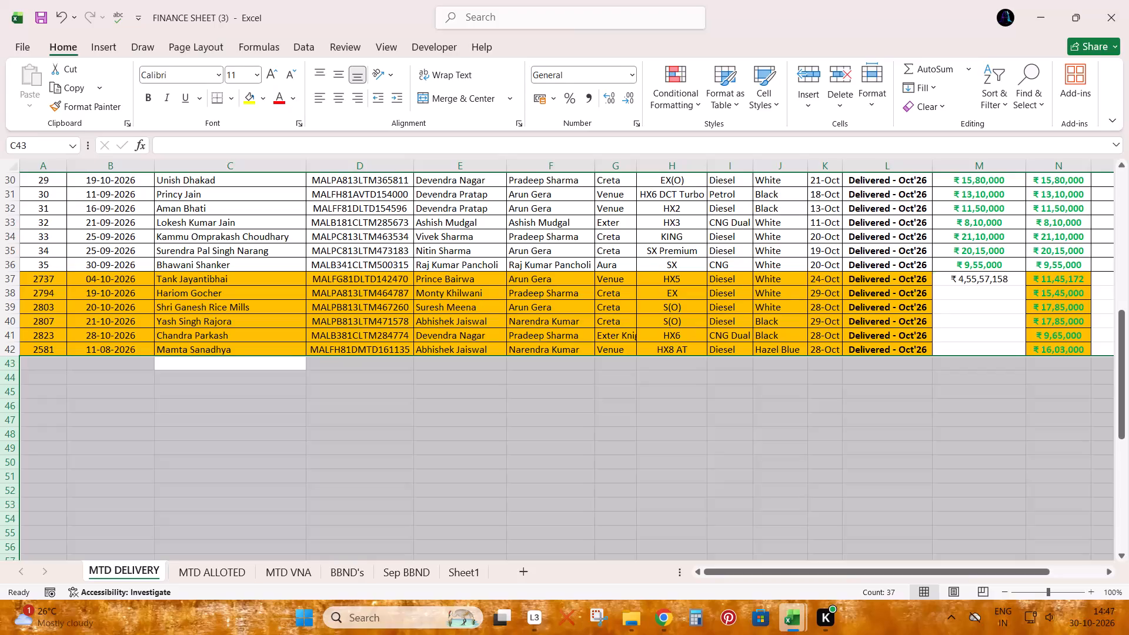
Copy row 35's formatting onto the newly pasted MTD DELIVERY bookings down to row 42 with Format Painter.
{"action": "left_click", "coordinate": [348, 243]}
{"action": "key", "text": "shift+space"}
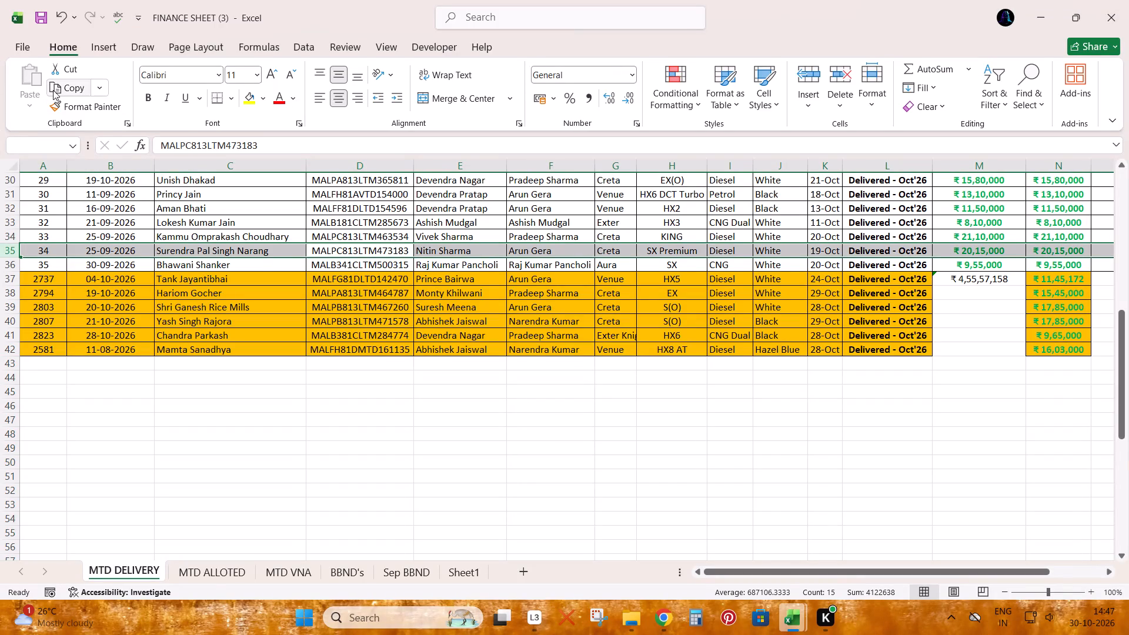
{"action": "left_click", "coordinate": [64, 102]}
{"action": "key", "text": "ctrl+shift+Down"}
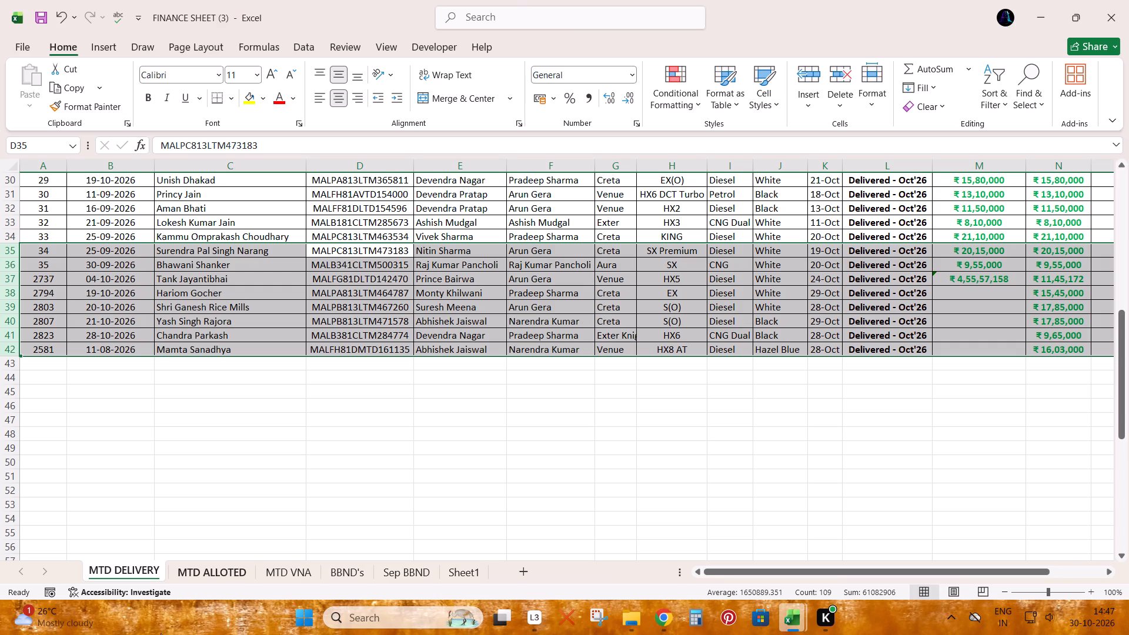
Clear the old AMT. RECEIVED total from cell M37 on the MTD DELIVERY sheet.
{"action": "left_click", "coordinate": [216, 580]}
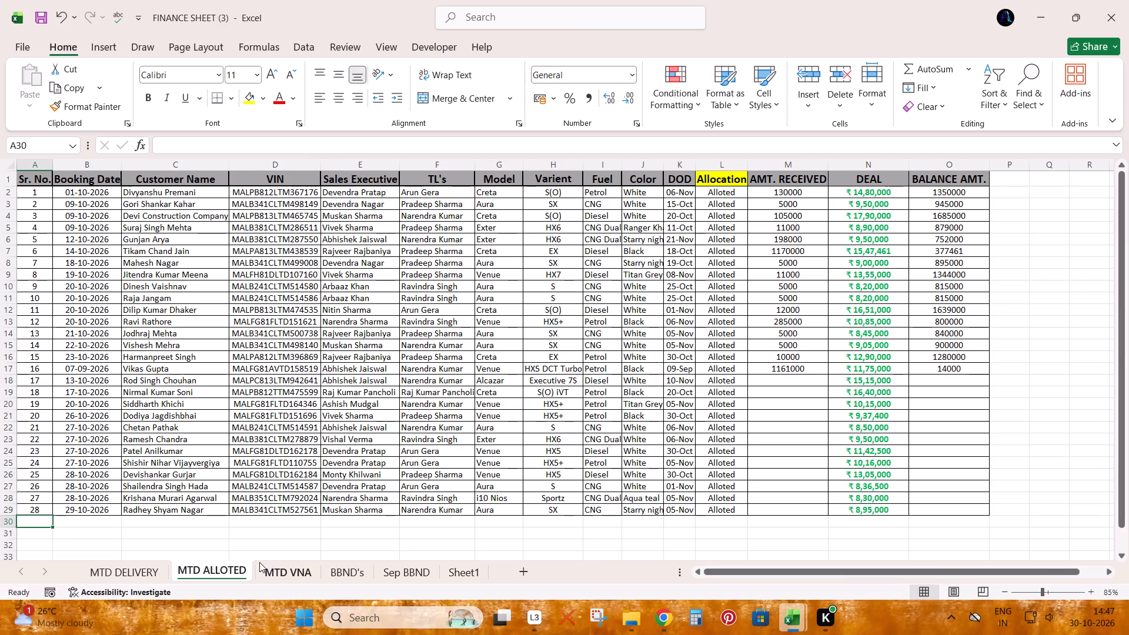
{"action": "left_click", "coordinate": [282, 571]}
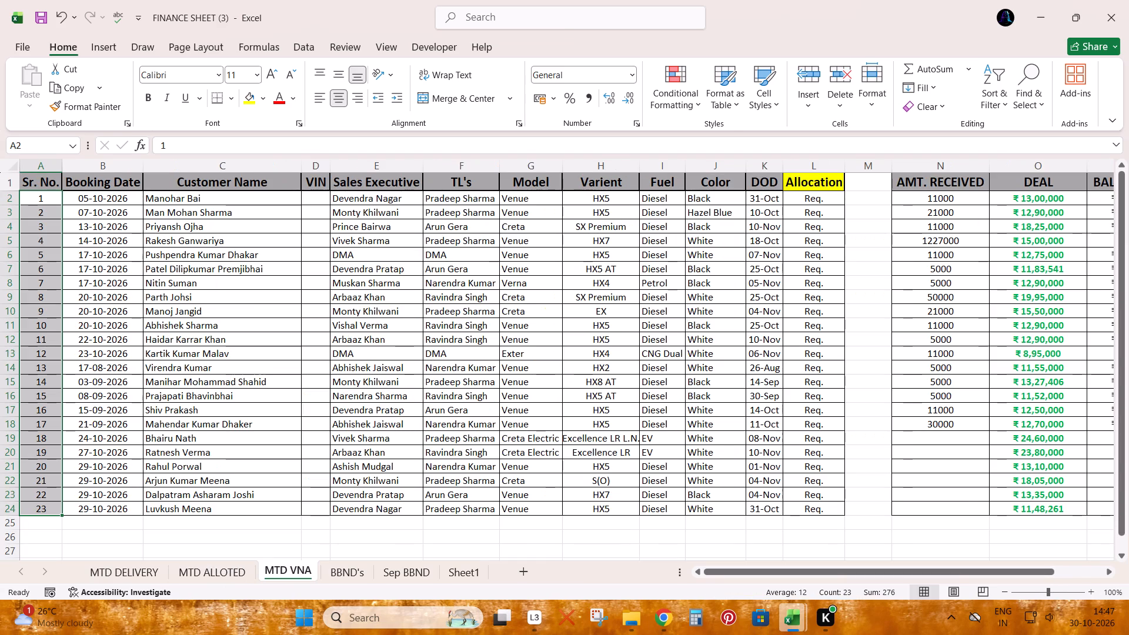
{"action": "left_click", "coordinate": [135, 583]}
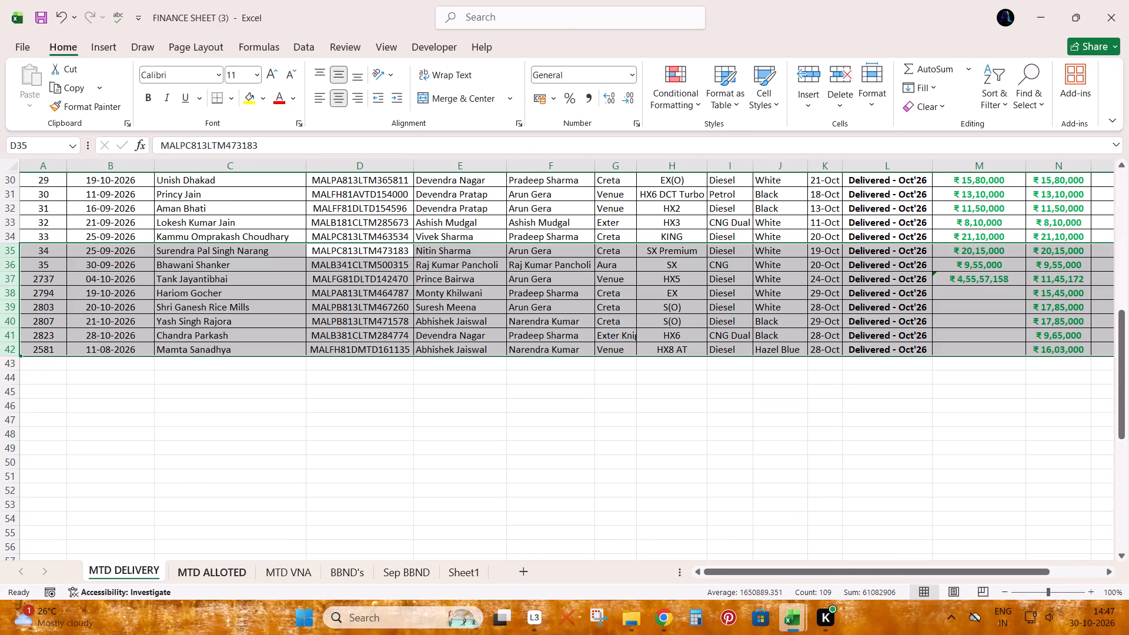
{"action": "left_click", "coordinate": [988, 283]}
{"action": "key", "text": "Delete"}
{"action": "key", "text": "Right"}
{"action": "key", "text": "Right"}
{"action": "key", "text": "Right"}
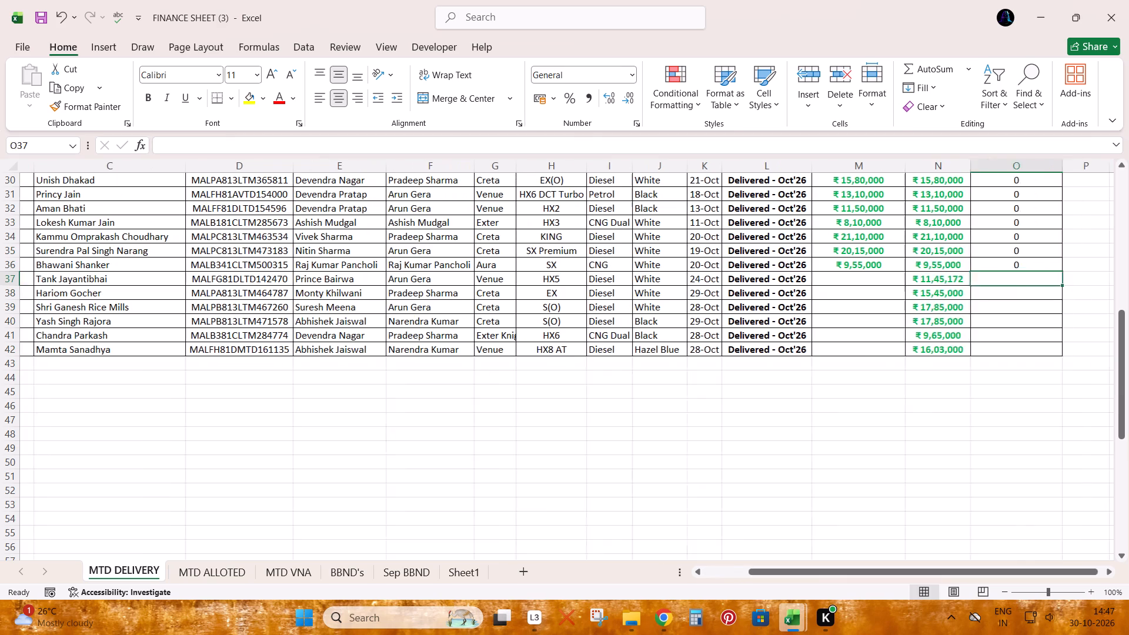
Renumber MTD DELIVERY's Sr. No. column by filling the series from 1 and 2 down to 41, and save the workbook.
{"action": "key", "text": "ctrl+Left"}
{"action": "key", "text": "ctrl+Left"}
{"action": "key", "text": "ctrl+Left"}
{"action": "key", "text": "ctrl+Left"}
{"action": "key", "text": "ctrl+Up"}
{"action": "key", "text": "Down"}
{"action": "key", "text": "shift+Down"}
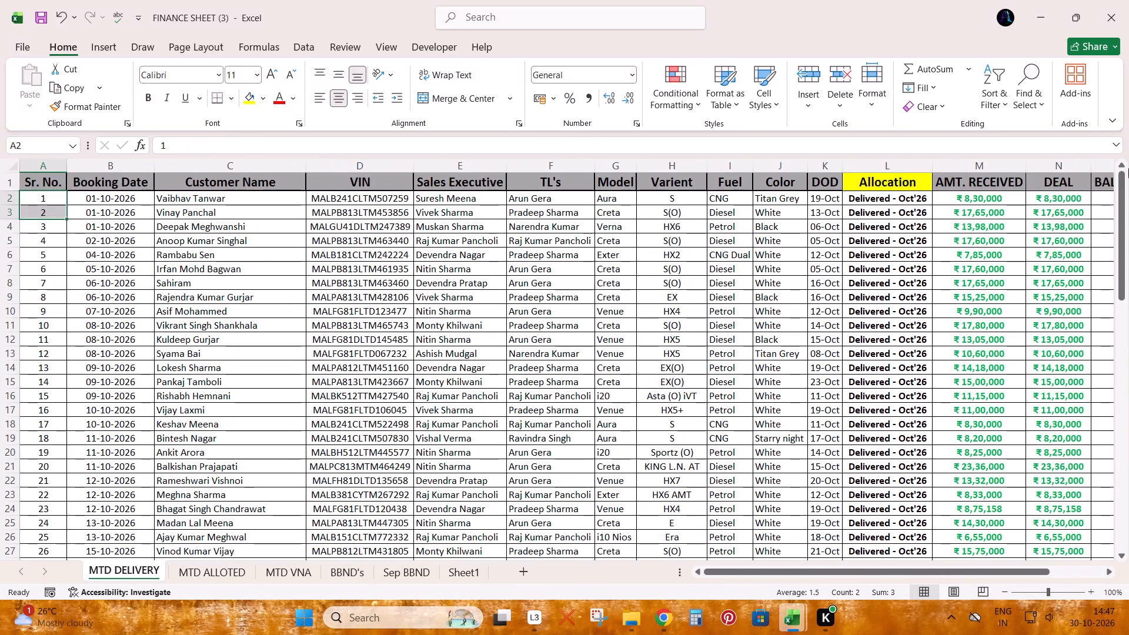
{"action": "double_click", "coordinate": [66, 219]}
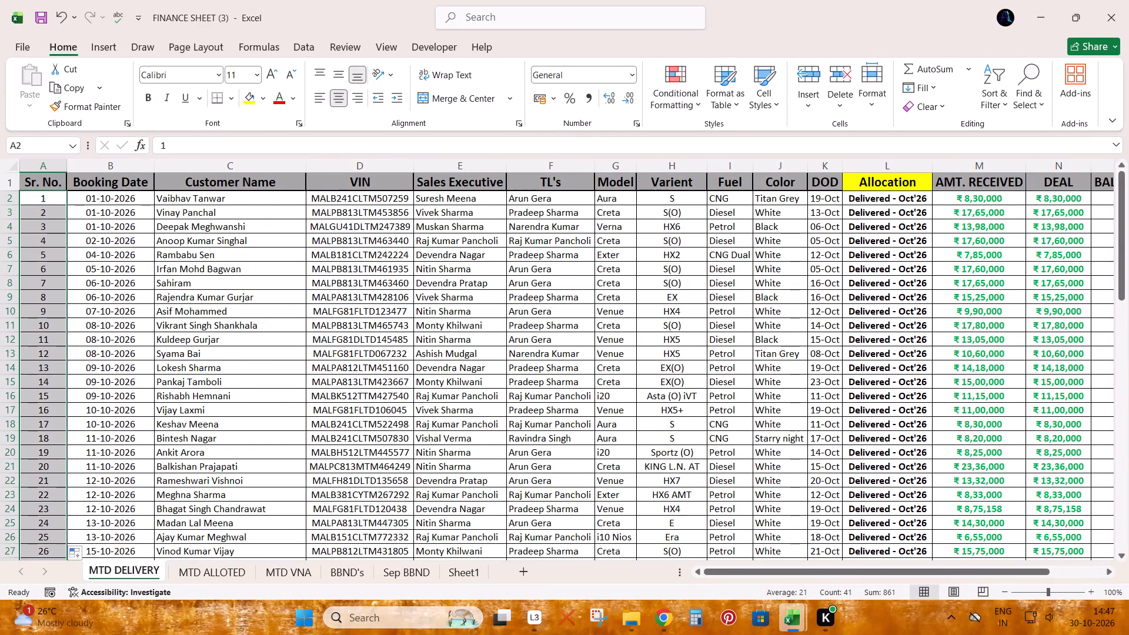
{"action": "scroll", "coordinate": [311, 419], "scroll_direction": "down", "scroll_amount": 5}
{"action": "key", "text": "ctrl+s"}
Open the Book - Copy - Copy workbook from the desktop.
{"action": "left_click", "coordinate": [358, 577]}
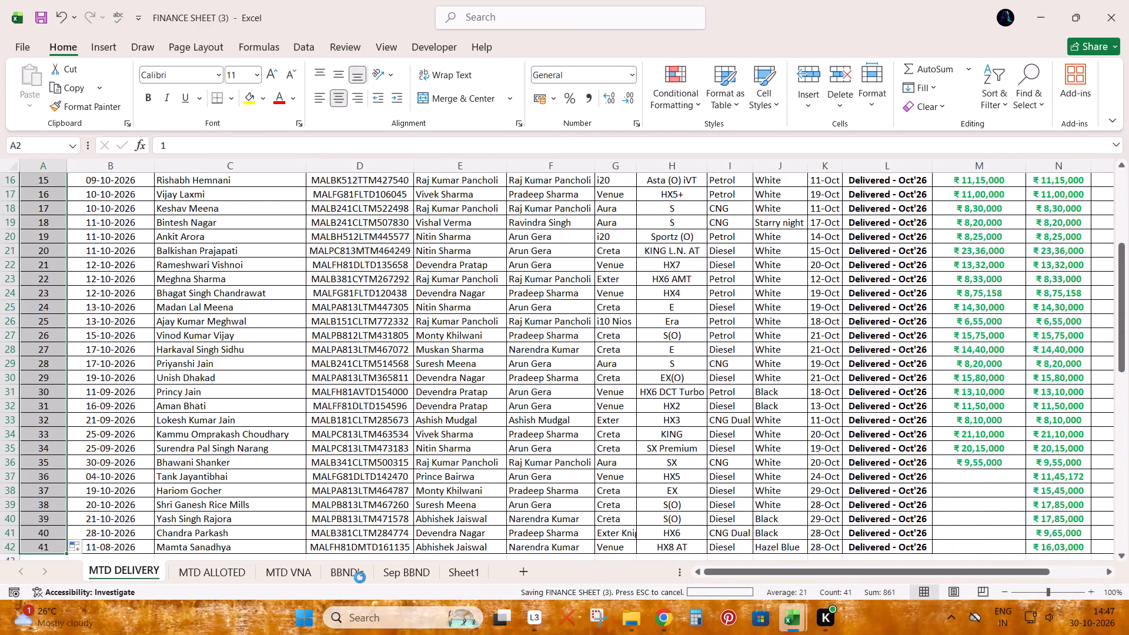
{"action": "left_click", "coordinate": [791, 622]}
{"action": "left_click", "coordinate": [1128, 634]}
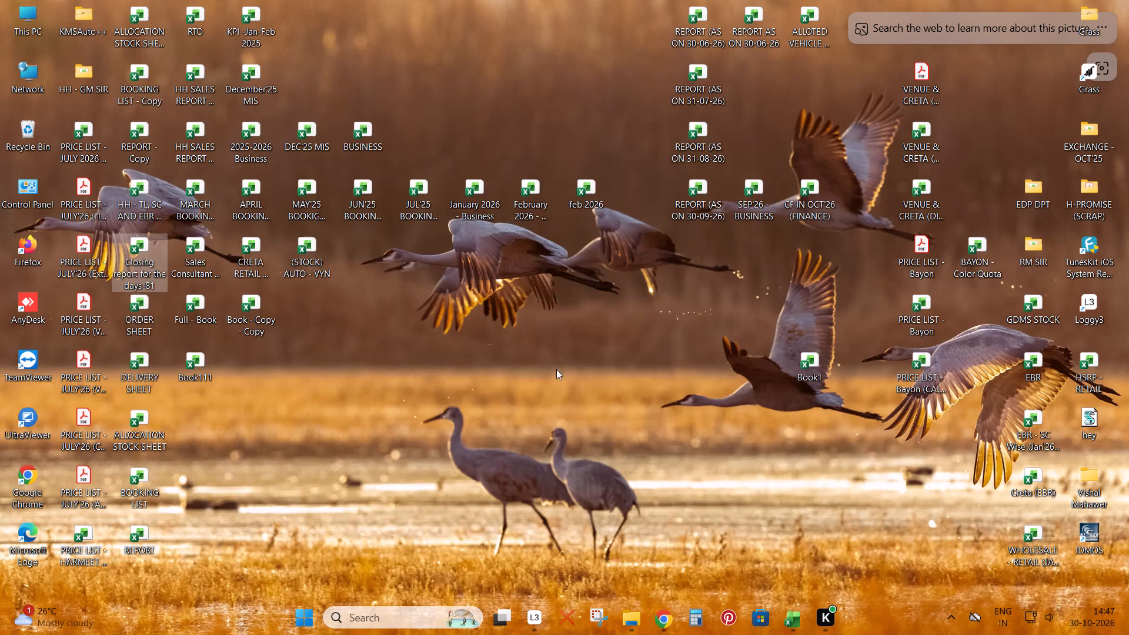
{"action": "double_click", "coordinate": [262, 309]}
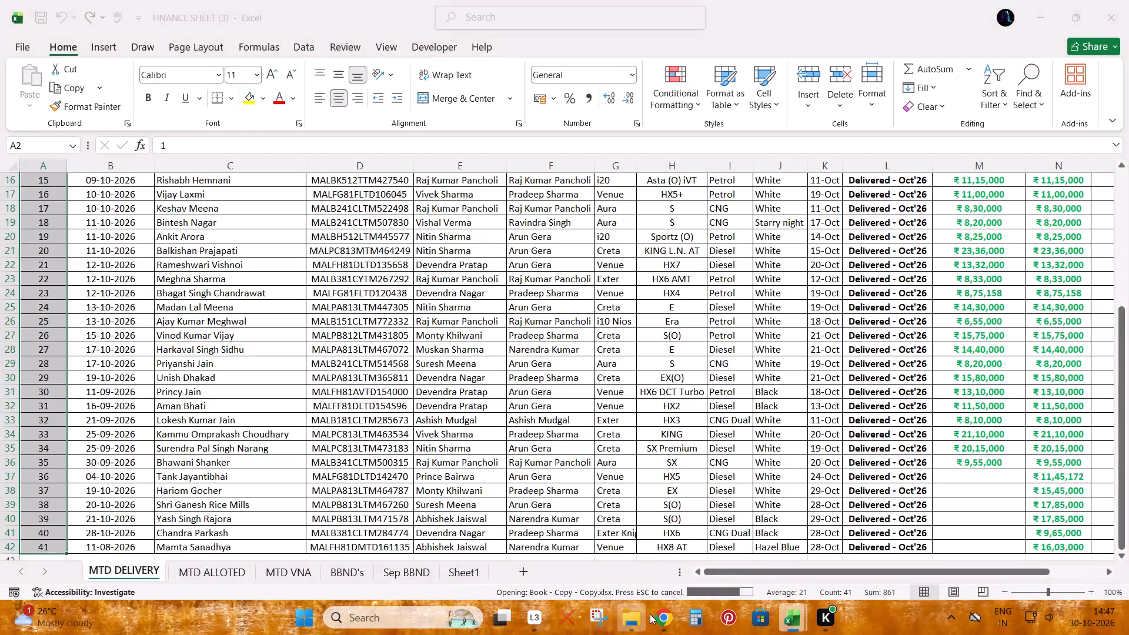
Add up the three sheets' booking counts, 41+28+23, in Calculator and return to the Book - Copy - Copy workbook.
{"action": "left_click", "coordinate": [702, 612]}
{"action": "type", "text": "41+28+23"}
{"action": "key", "text": "Return"}
{"action": "key", "text": "Escape"}
{"action": "key", "text": "Escape"}
{"action": "type", "text": "41+28+23"}
{"action": "key", "text": "Return"}
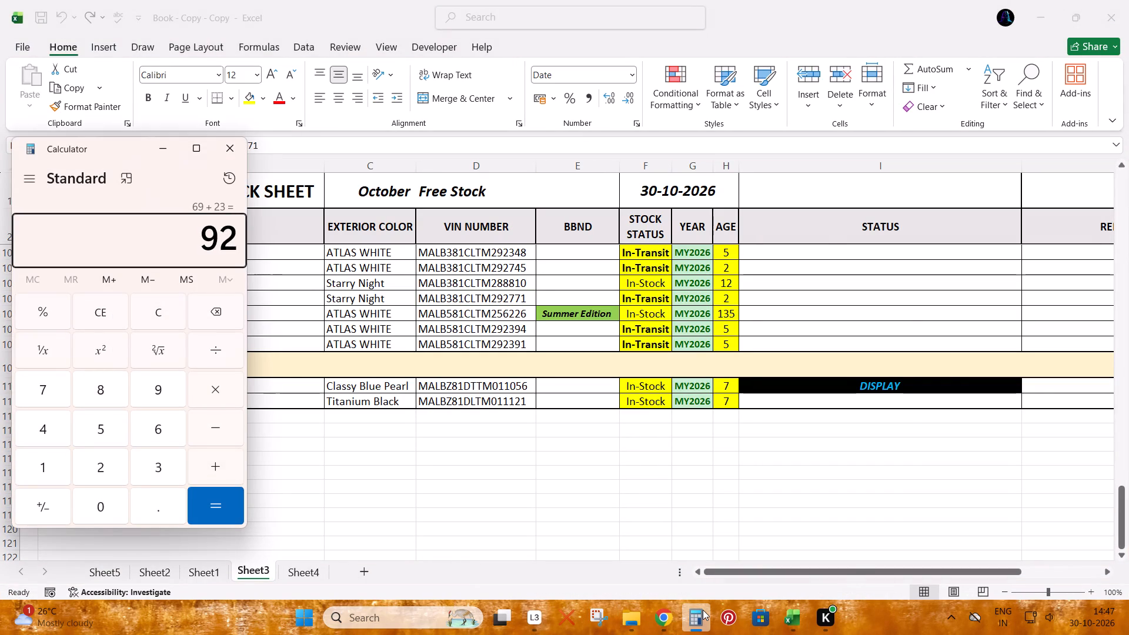
{"action": "left_click", "coordinate": [713, 514]}
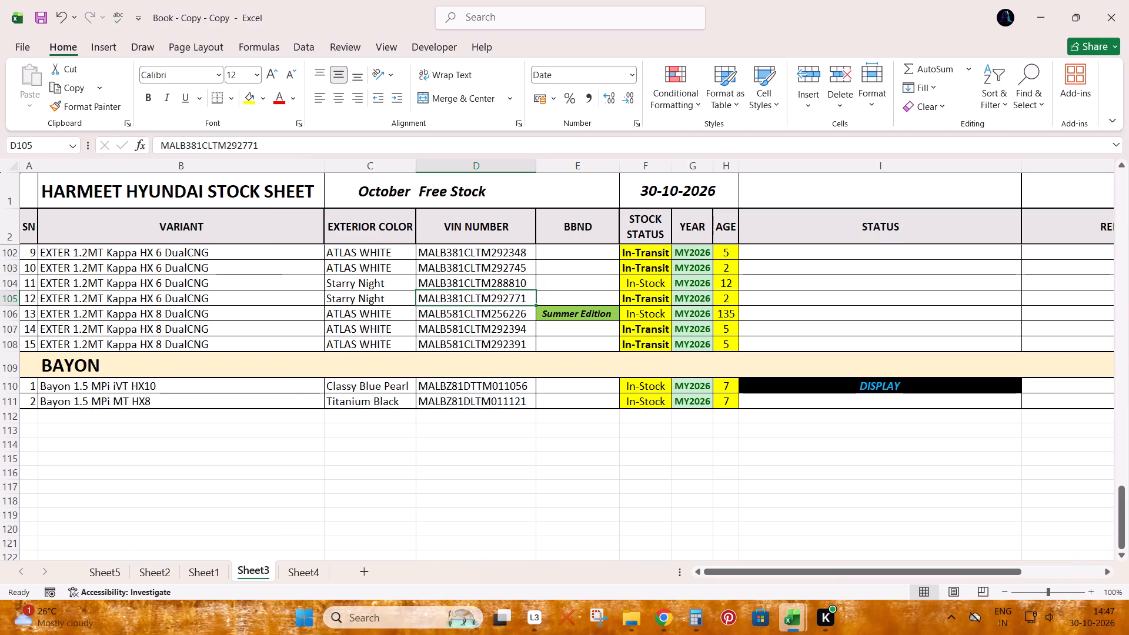
Turn on filters for the header row of Sheet1's October stock sheet in Book - Copy - Copy.
{"action": "left_click", "coordinate": [286, 573]}
{"action": "left_click", "coordinate": [191, 573]}
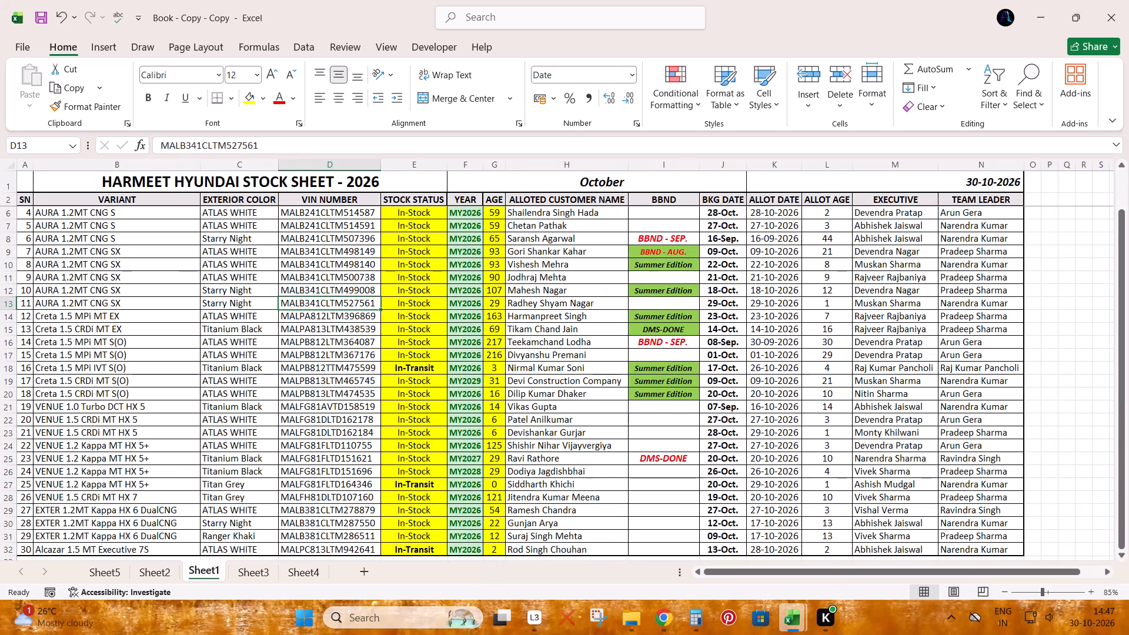
{"action": "left_click", "coordinate": [579, 199]}
{"action": "key", "text": "shift+space"}
{"action": "key", "text": "ctrl+shift+semicolon"}
{"action": "key", "text": "Escape"}
{"action": "key", "text": "ctrl+shift+l"}
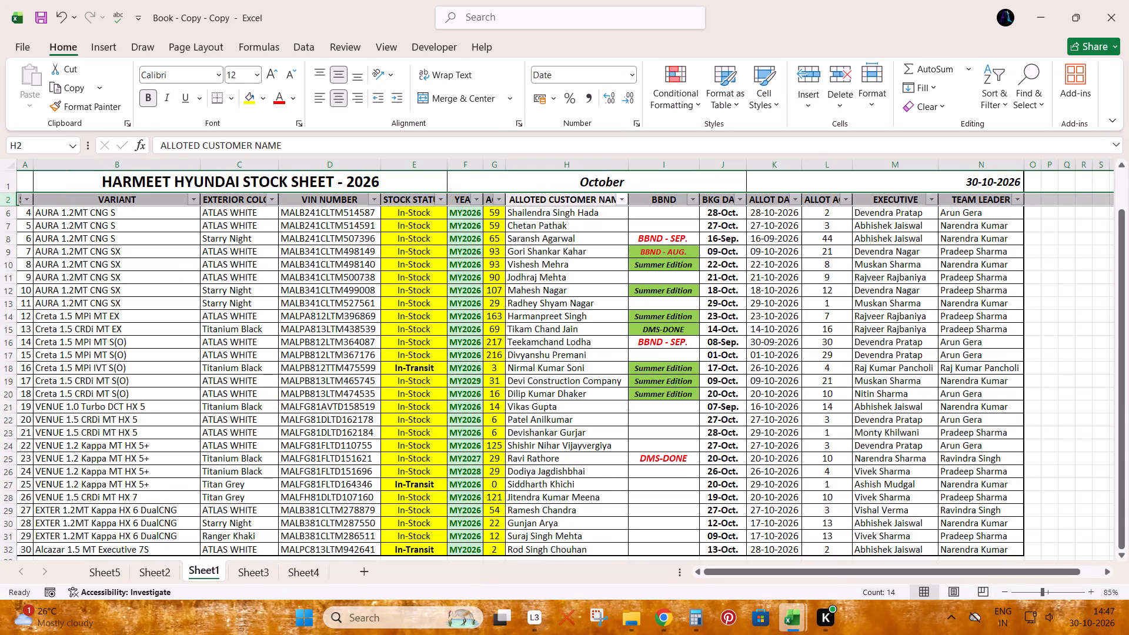
Filter the stock sheet's BBND column with the search text "bb".
{"action": "key", "text": "Right"}
{"action": "key", "text": "Right"}
{"action": "key", "text": "alt+Down"}
{"action": "key", "text": "Down"}
{"action": "key", "text": "Escape"}
{"action": "key", "text": "Left"}
{"action": "key", "text": "alt+Down"}
{"action": "key", "text": "Down"}
{"action": "key", "text": "Down"}
{"action": "key", "text": "Down"}
{"action": "key", "text": "Down"}
{"action": "key", "text": "Down"}
{"action": "key", "text": "Down"}
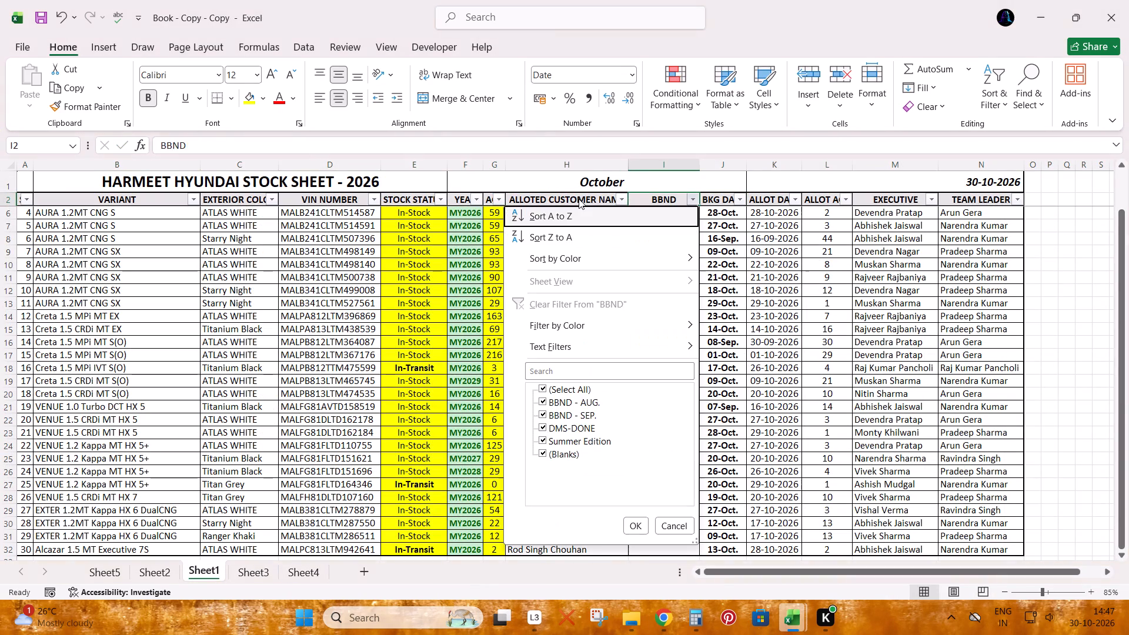
{"action": "key", "text": "Down"}
{"action": "key", "text": "Down"}
{"action": "type", "text": "bb"}
{"action": "key", "text": "Return"}
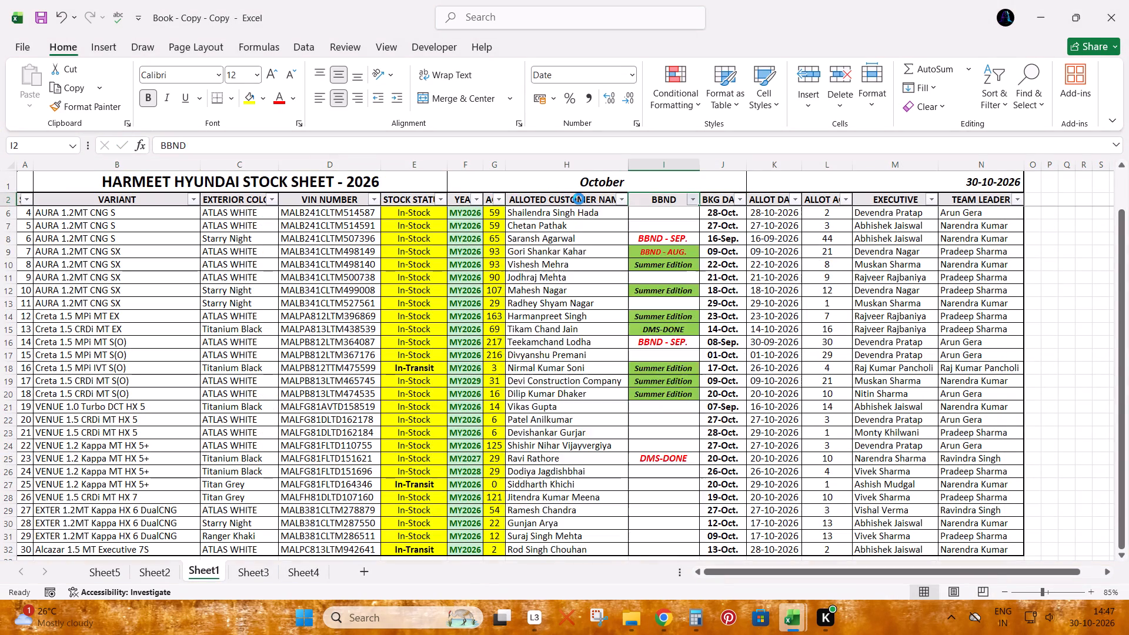
Copy the three filtered allotted customer names and paste them below the bookings at C7 on the finance workbook's BBND's sheet.
{"action": "key", "text": "Down"}
{"action": "key", "text": "Up"}
{"action": "key", "text": "Left"}
{"action": "key", "text": "Down"}
{"action": "key", "text": "ctrl+shift+Down"}
{"action": "key", "text": "ctrl+c"}
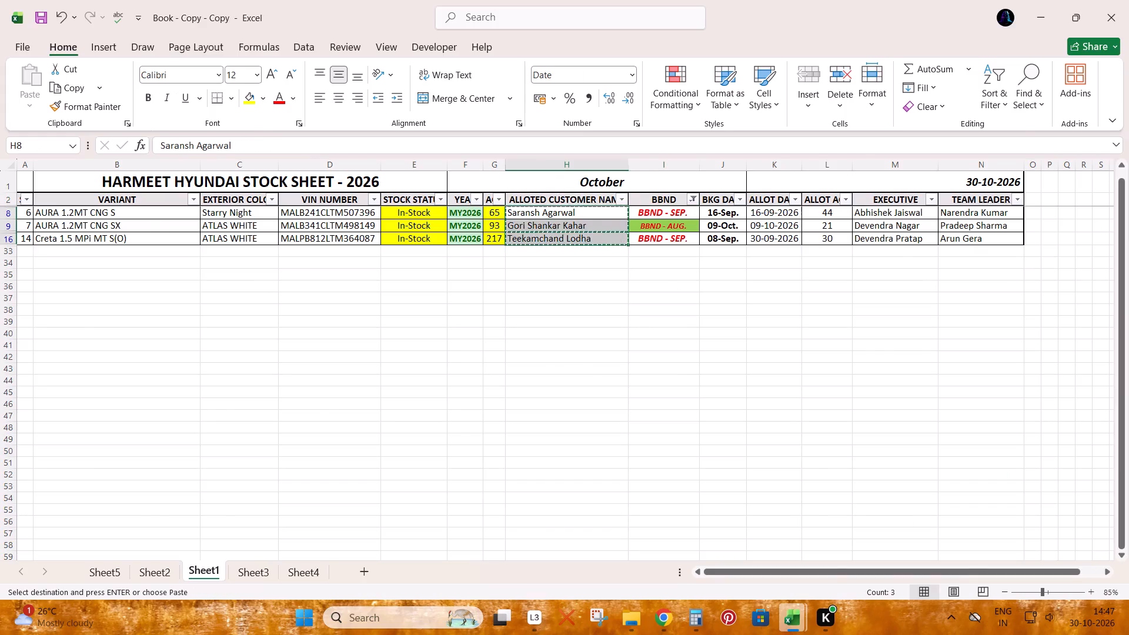
{"action": "key", "text": "alt+Tab"}
{"action": "key", "text": "alt+Tab"}
{"action": "key", "text": "ctrl+Page_Down"}
{"action": "key", "text": "alt+Tab"}
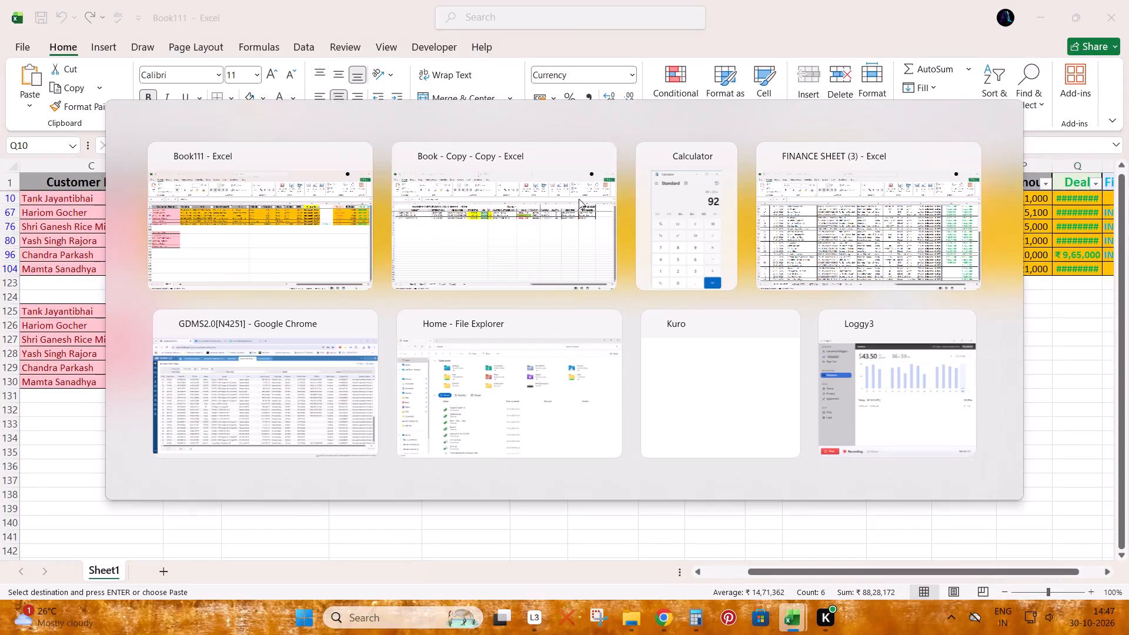
{"action": "key", "text": "alt+Tab"}
{"action": "key", "text": "alt+Tab"}
{"action": "key", "text": "ctrl+Page_Down"}
{"action": "key", "text": "ctrl+Page_Down"}
{"action": "key", "text": "ctrl+Page_Down"}
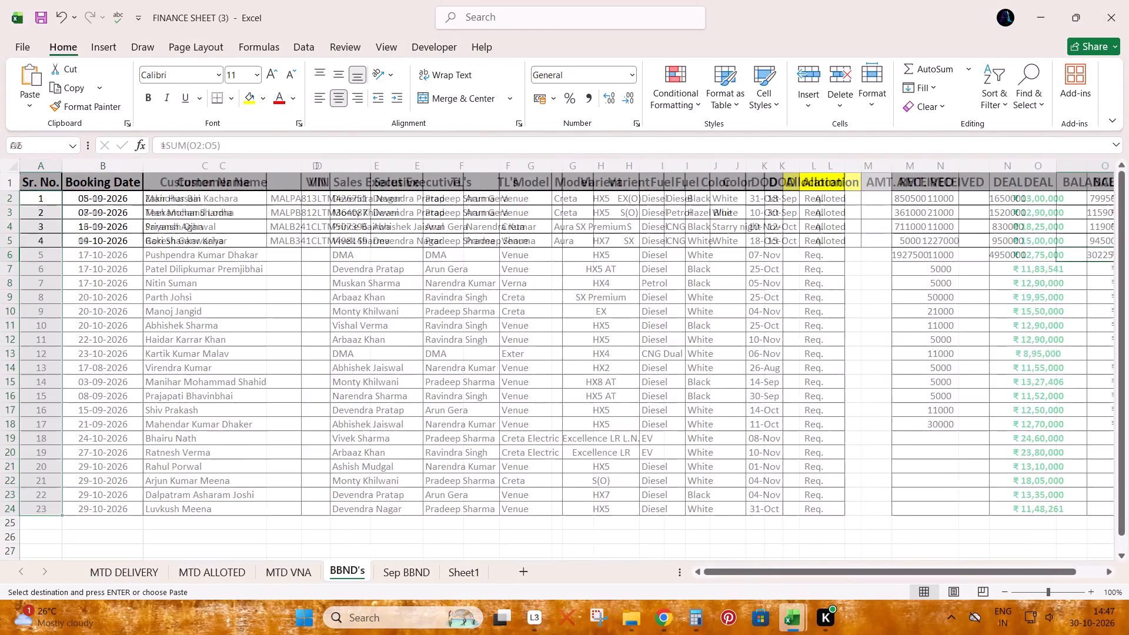
{"action": "key", "text": "ctrl+Down"}
{"action": "key", "text": "ctrl+Left"}
{"action": "key", "text": "Left"}
{"action": "key", "text": "ctrl+Up"}
{"action": "key", "text": "ctrl+Up"}
{"action": "key", "text": "Down"}
{"action": "key", "text": "Right"}
{"action": "key", "text": "Down"}
{"action": "key", "text": "Down"}
{"action": "key", "text": "Down"}
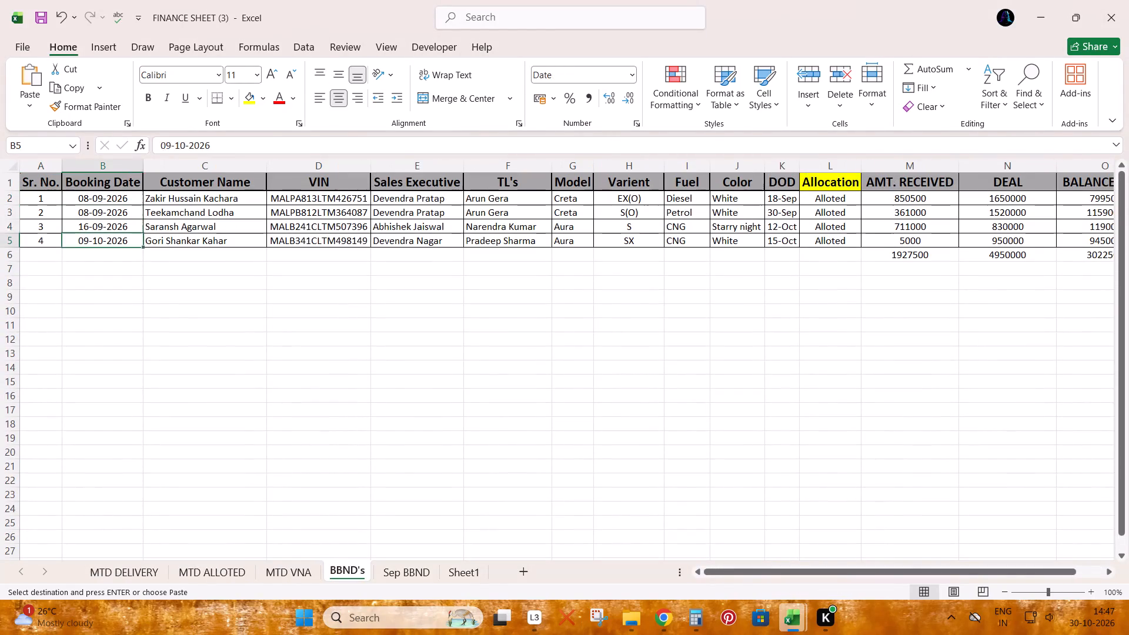
{"action": "key", "text": "Down"}
{"action": "key", "text": "Right"}
{"action": "key", "text": "Down"}
{"action": "key", "text": "ctrl+c"}
{"action": "key", "text": "ctrl+space"}
{"action": "key", "text": "Down"}
{"action": "key", "text": "Up"}
{"action": "key", "text": "alt+Tab"}
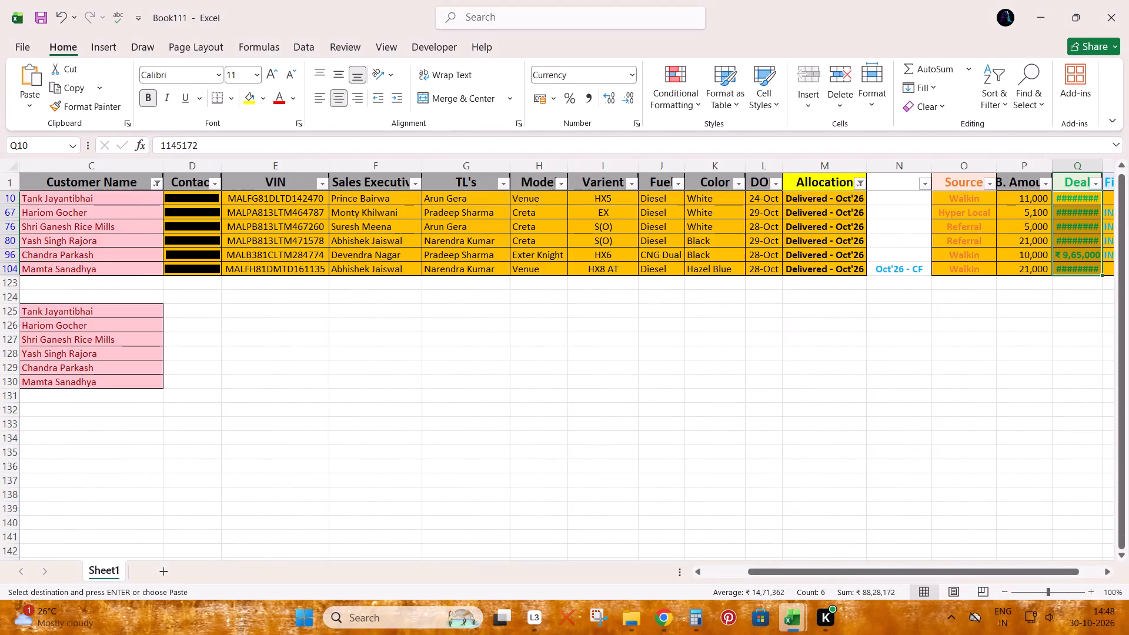
{"action": "key", "text": "alt+Tab"}
{"action": "key", "text": "alt+Tab"}
{"action": "key", "text": "alt+Tab"}
{"action": "key", "text": "ctrl+c"}
{"action": "key", "text": "alt+Tab"}
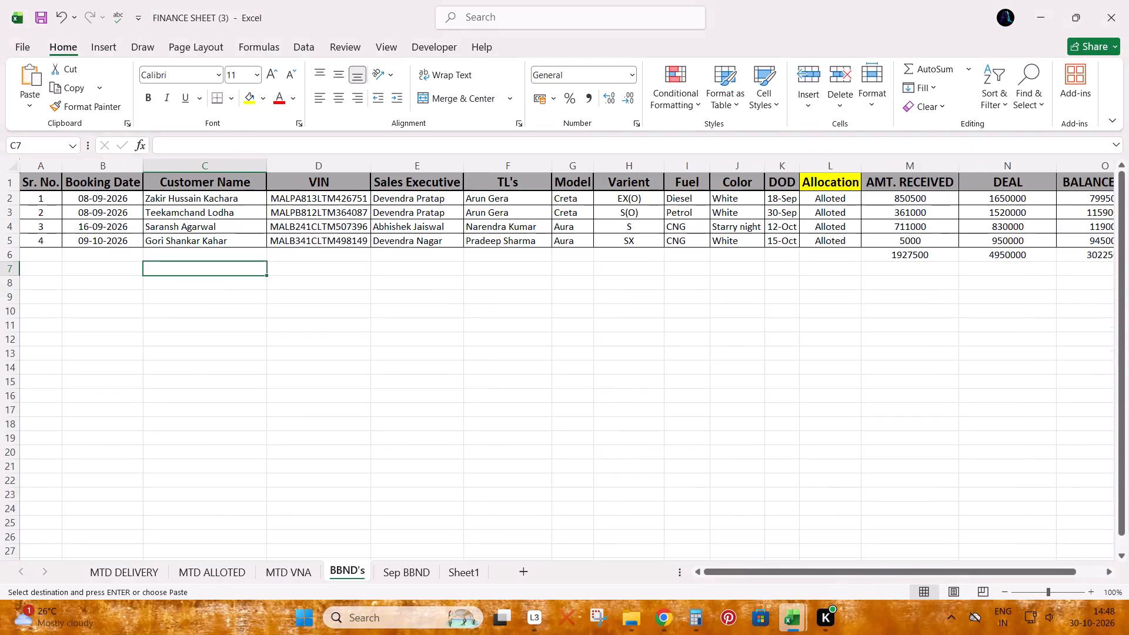
{"action": "key", "text": "ctrl+v"}
Highlight duplicate values in the BBND's sheet's Customer Name column using the Duplicate Values rule.
{"action": "key", "text": "ctrl+space"}
{"action": "left_click", "coordinate": [694, 113]}
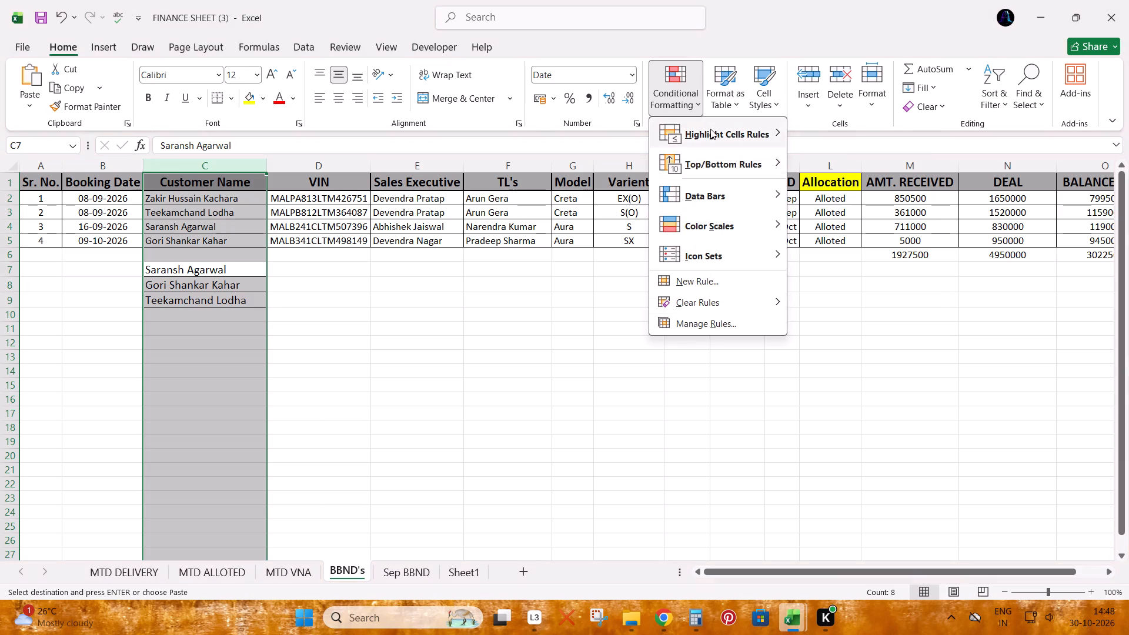
{"action": "left_click", "coordinate": [710, 129]}
{"action": "left_click", "coordinate": [838, 309]}
{"action": "key", "text": "Return"}
Delete row 2, the only booking without a duplicate highlight, from the BBND's sheet.
{"action": "left_click", "coordinate": [199, 193]}
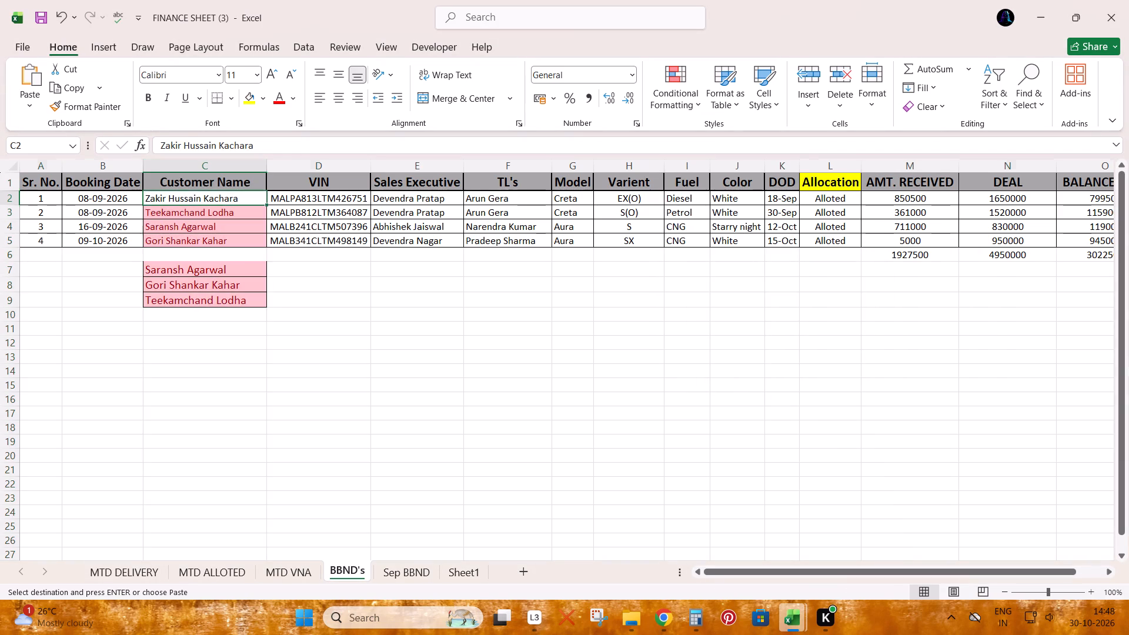
{"action": "key", "text": "shift+space"}
{"action": "key", "text": "ctrl+minus"}
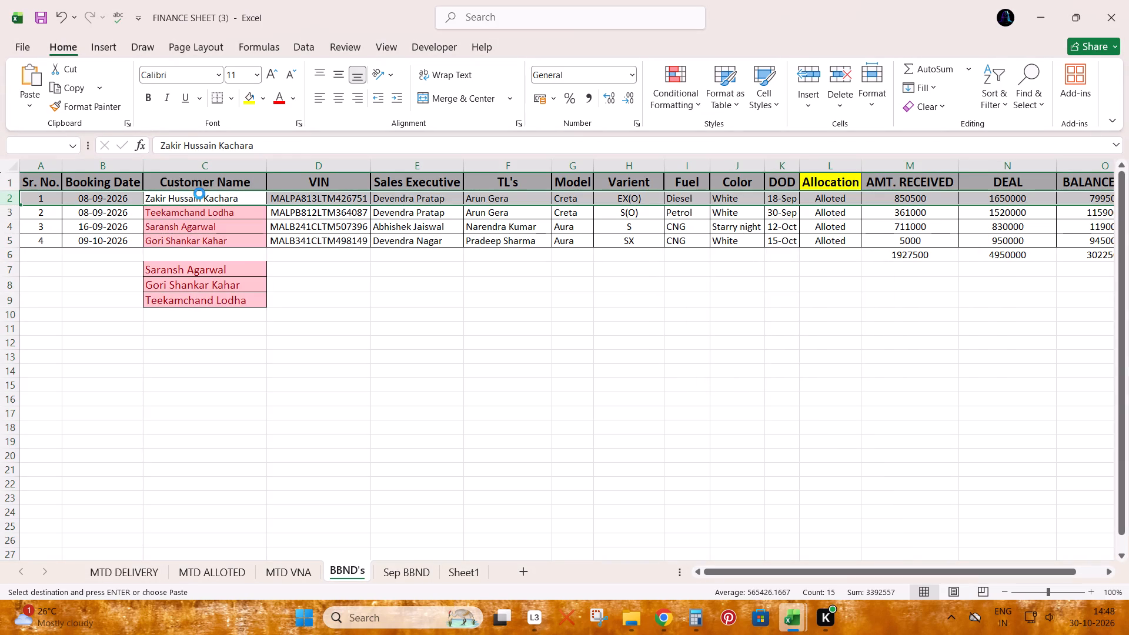
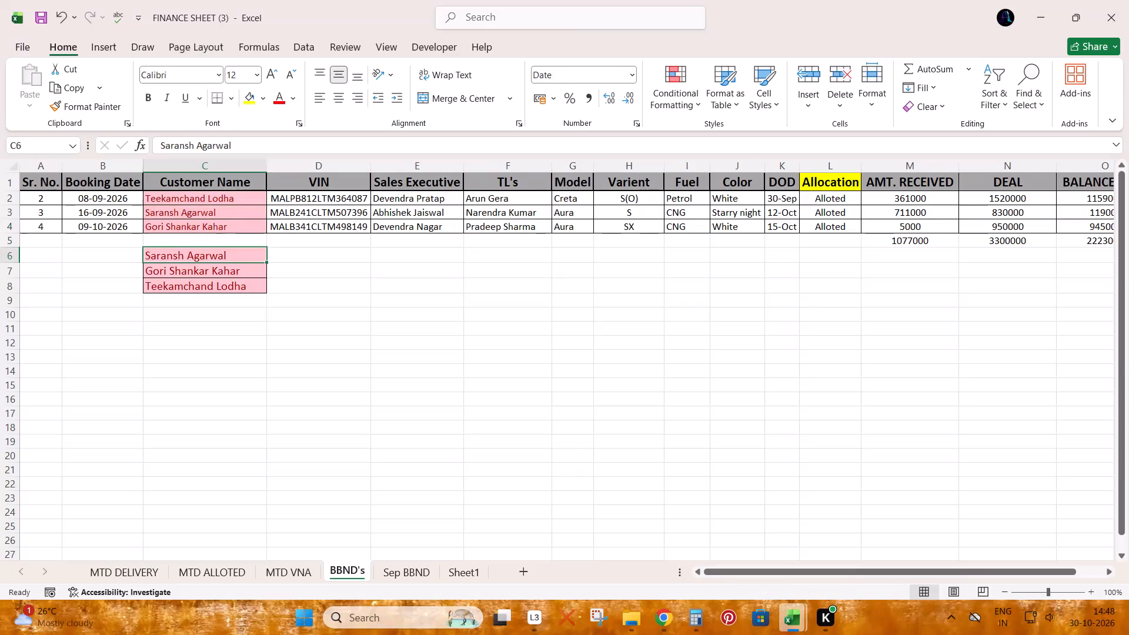
Delete rows 6 to 8 holding the pasted comparison names below the bookings on the BBND's sheet.
{"action": "key", "text": "ctrl+shift+Down"}
{"action": "key", "text": "shift+space"}
{"action": "key", "text": "ctrl+minus"}
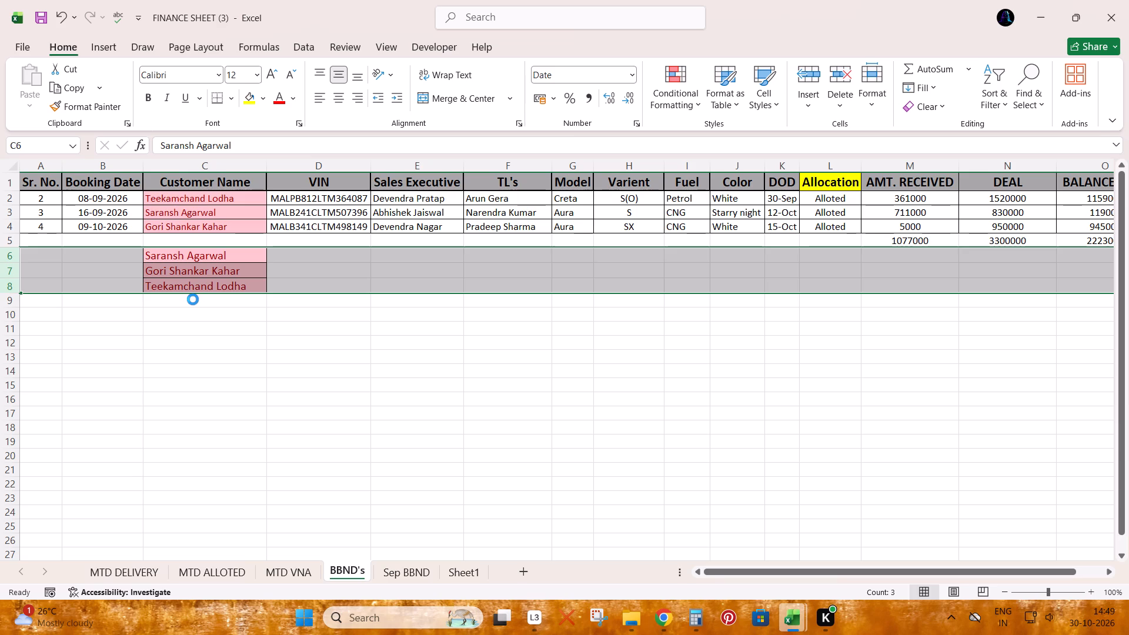
Renumber the three BBND's bookings 1, 2 and 3 in the Sr. No. column and save the workbook.
{"action": "left_click", "coordinate": [41, 195]}
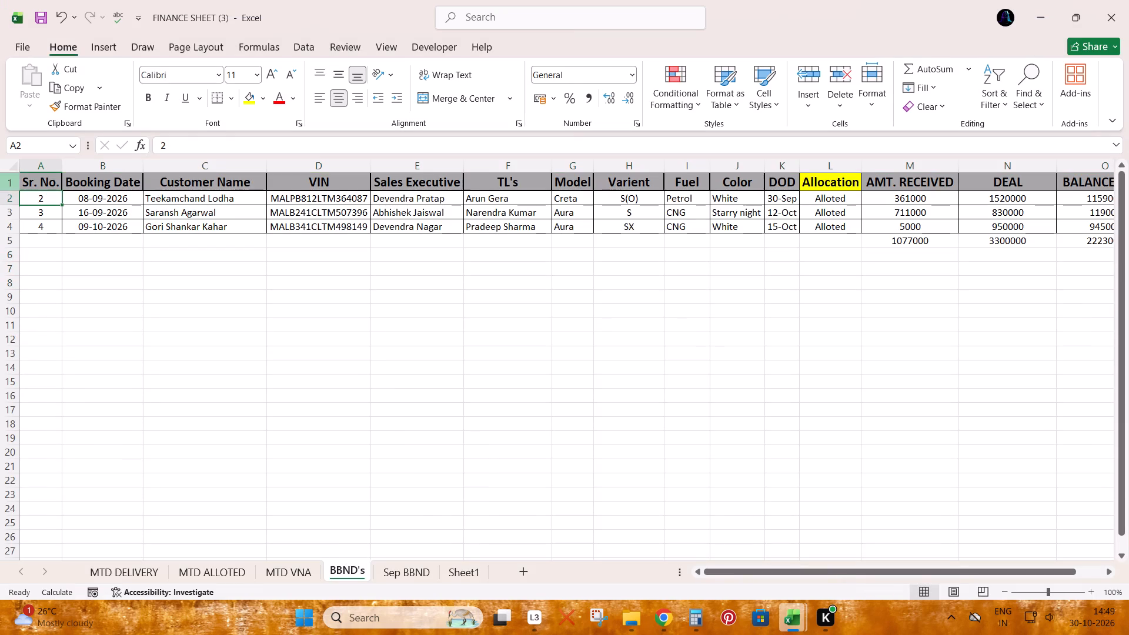
{"action": "key", "text": "1"}
{"action": "key", "text": "Return"}
{"action": "key", "text": "2"}
{"action": "key", "text": "Return"}
{"action": "key", "text": "3"}
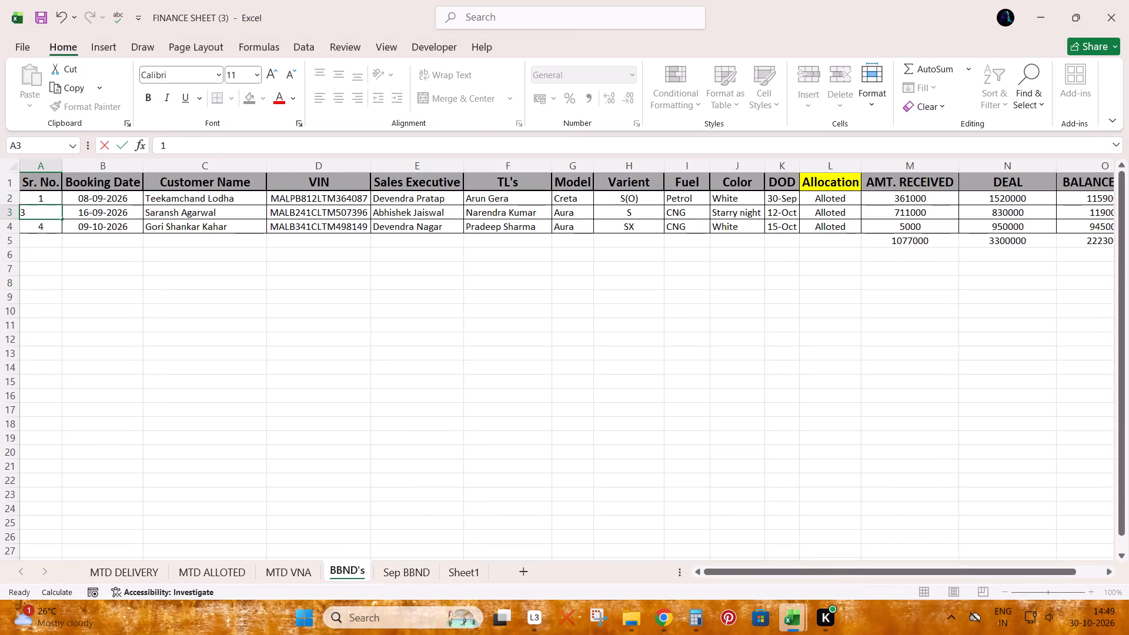
{"action": "left_click", "coordinate": [97, 268]}
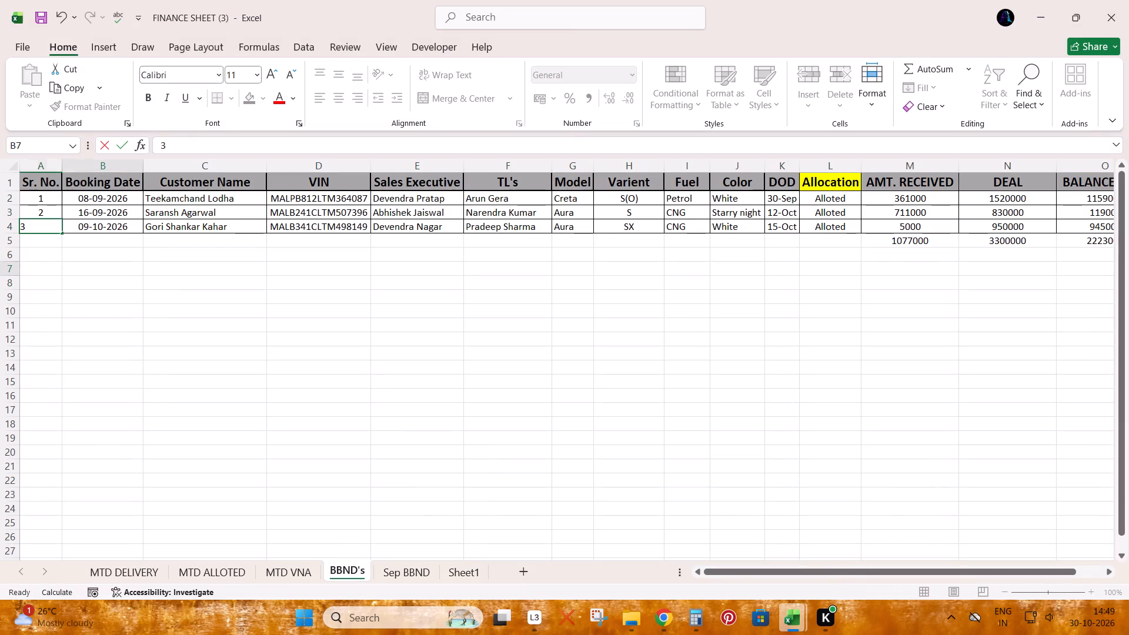
{"action": "left_click", "coordinate": [38, 19]}
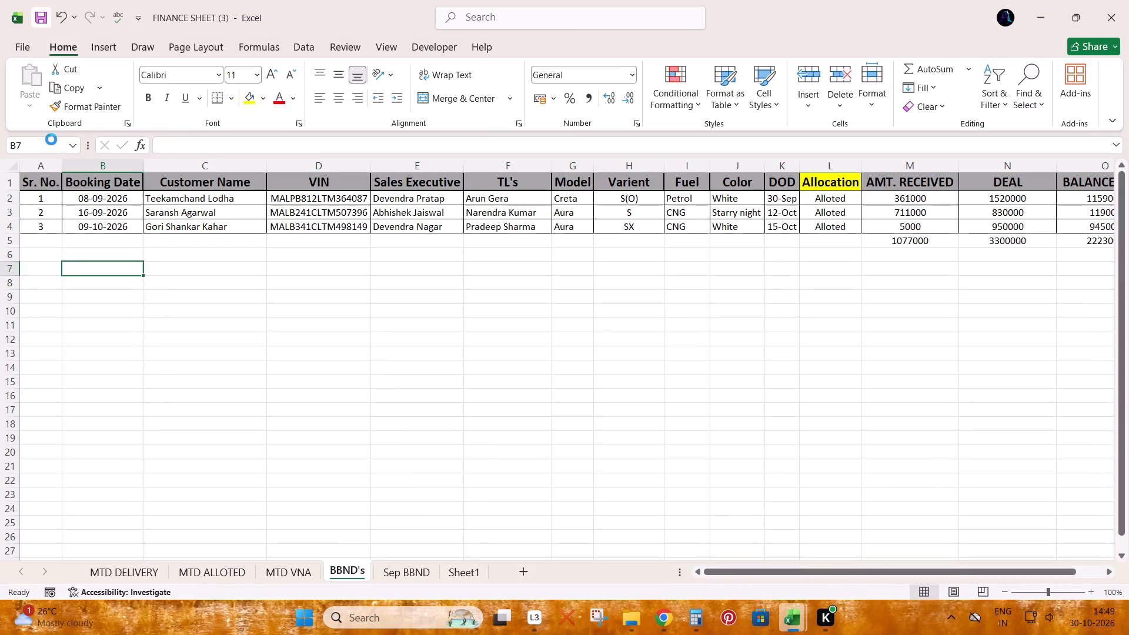
Review the MTD DELIVERY, MTD ALLOTED and MTD VNA sheets, including the delivery sheet's last rows and amount columns.
{"action": "left_click", "coordinate": [299, 576]}
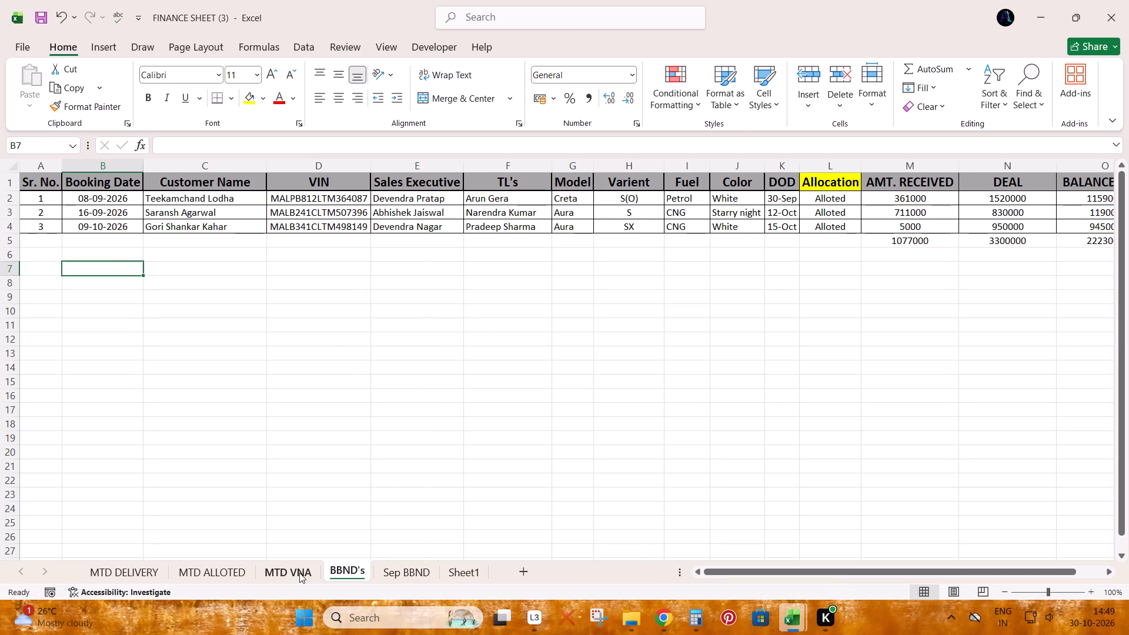
{"action": "left_click", "coordinate": [223, 567]}
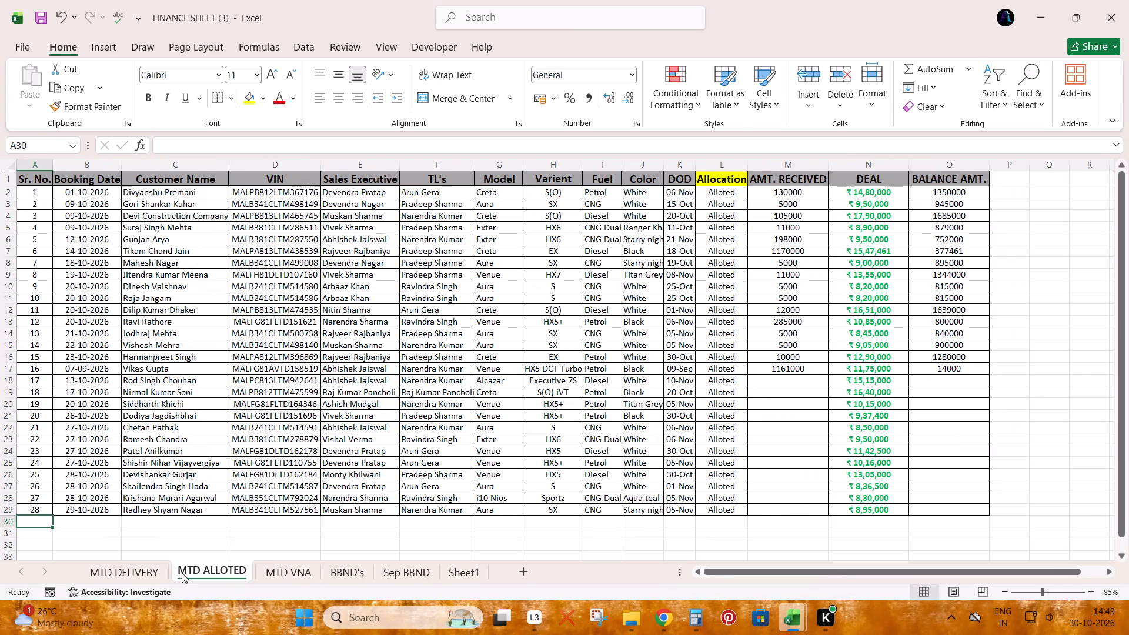
{"action": "left_click", "coordinate": [182, 573]}
{"action": "left_click", "coordinate": [139, 572]}
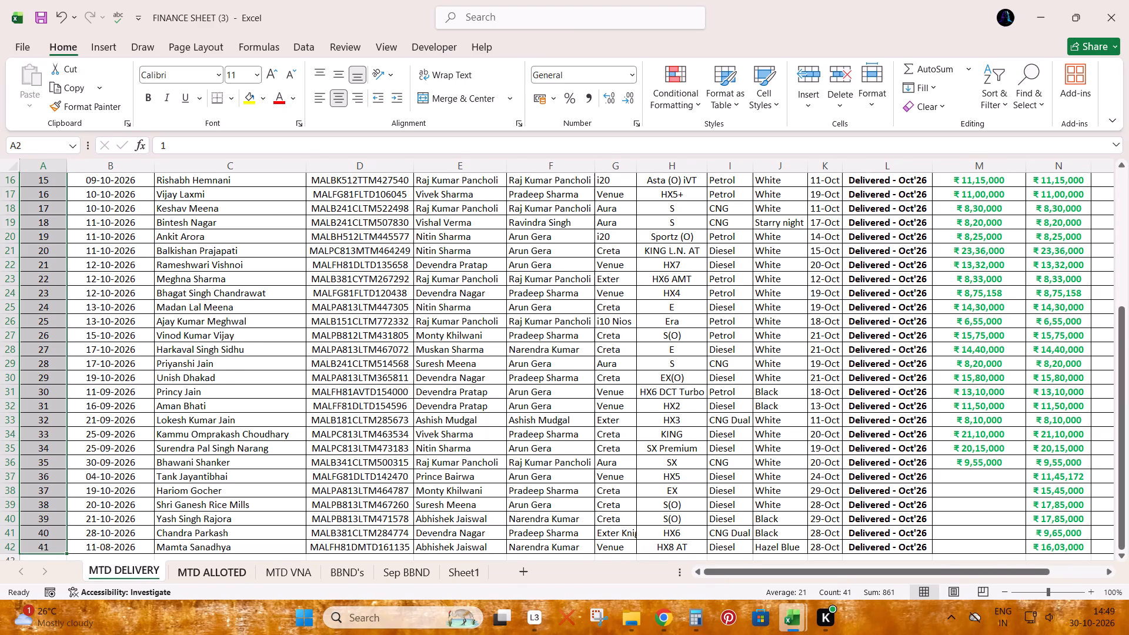
{"action": "scroll", "coordinate": [708, 473], "scroll_direction": "down", "scroll_amount": 2}
{"action": "left_click_drag", "start_coordinate": [950, 570], "coordinate": [1048, 570]}
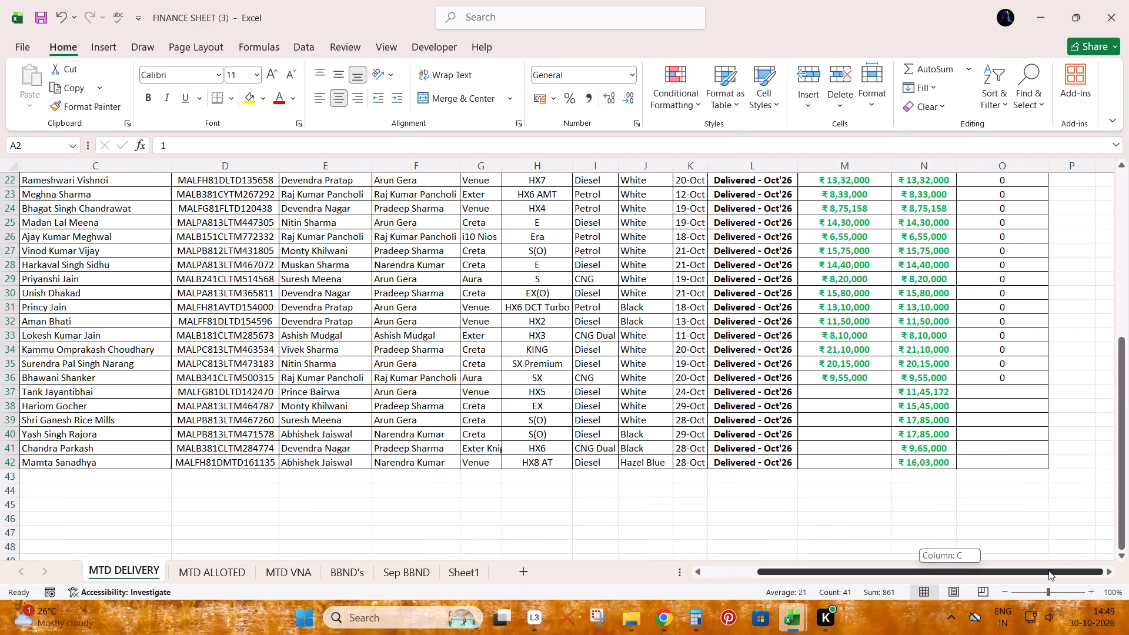
{"action": "left_click_drag", "start_coordinate": [1048, 570], "coordinate": [694, 578]}
{"action": "left_click", "coordinate": [210, 566]}
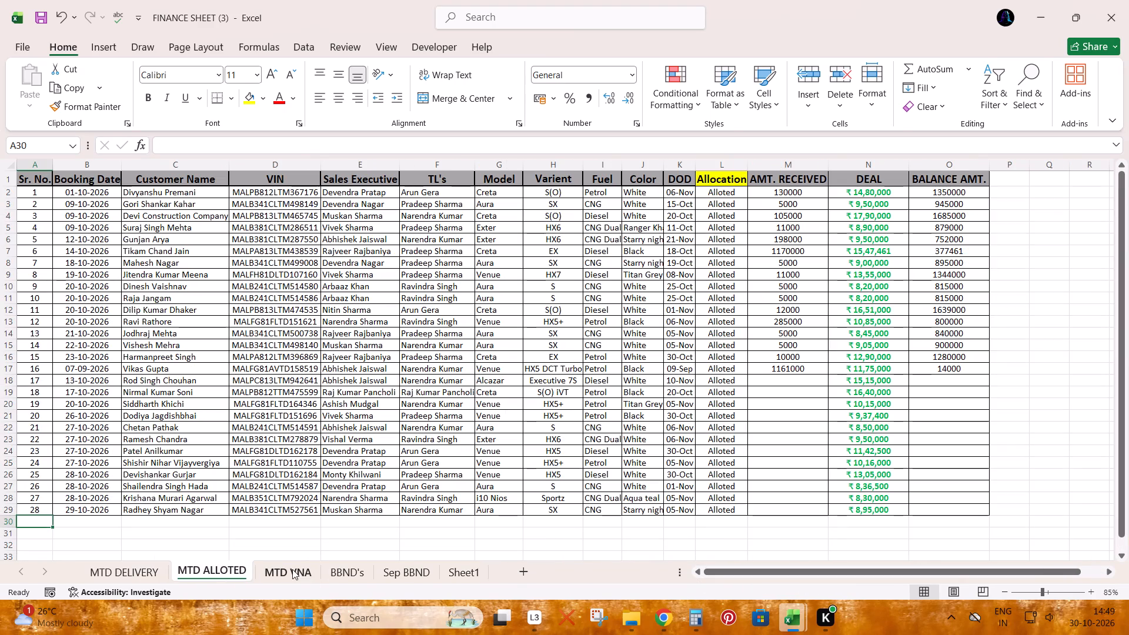
{"action": "left_click", "coordinate": [292, 569]}
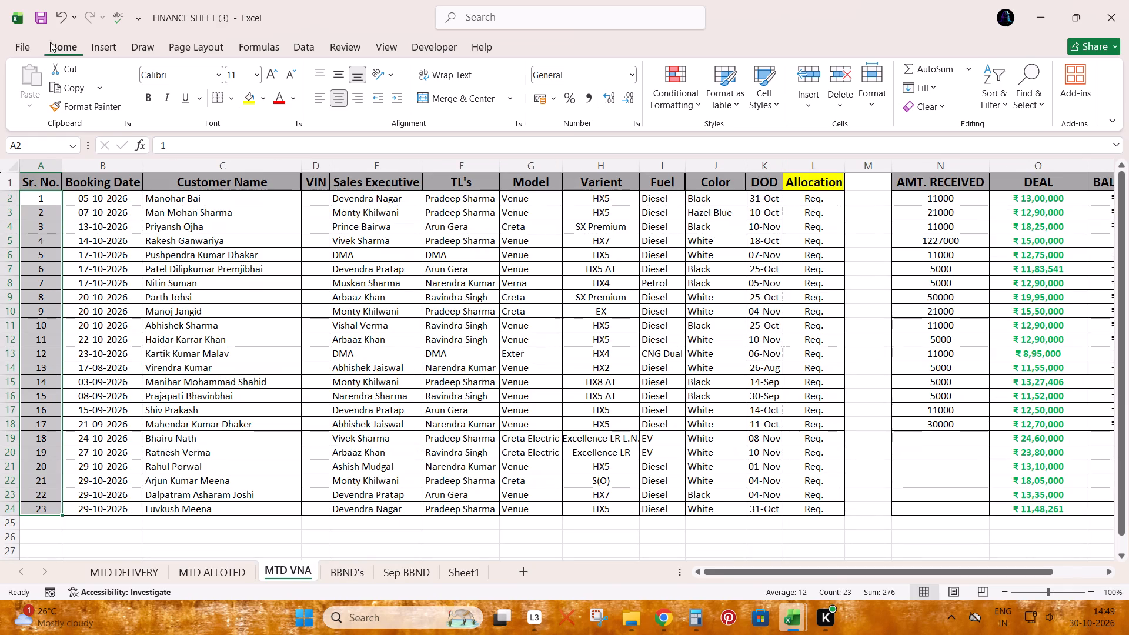
Save the finance workbook and close it.
{"action": "left_click", "coordinate": [34, 19]}
{"action": "left_click", "coordinate": [1128, 0]}
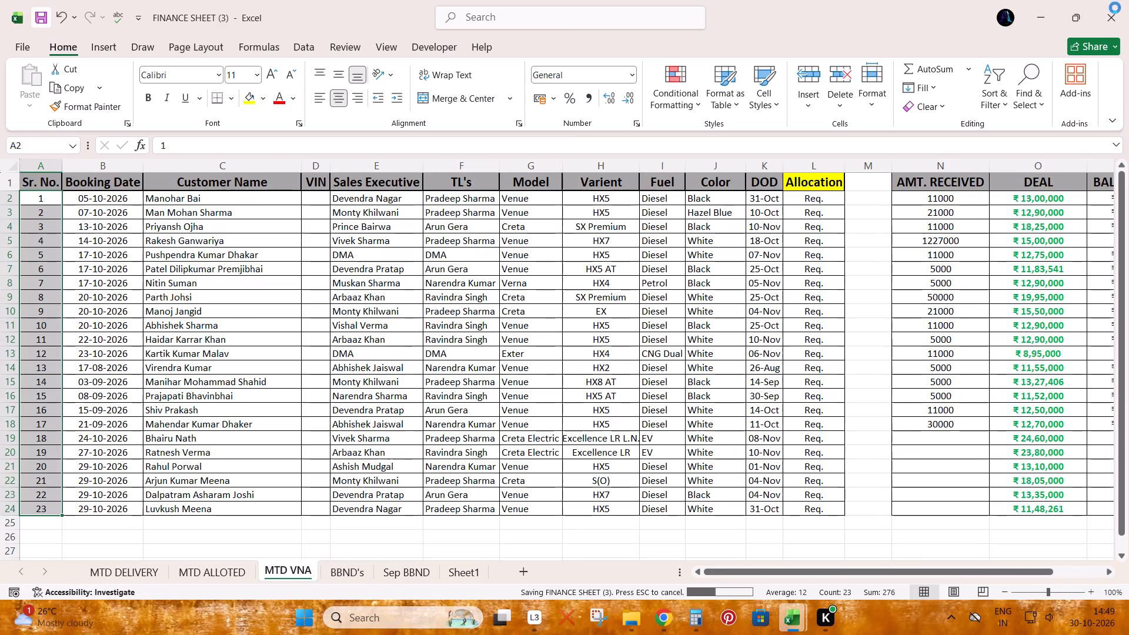
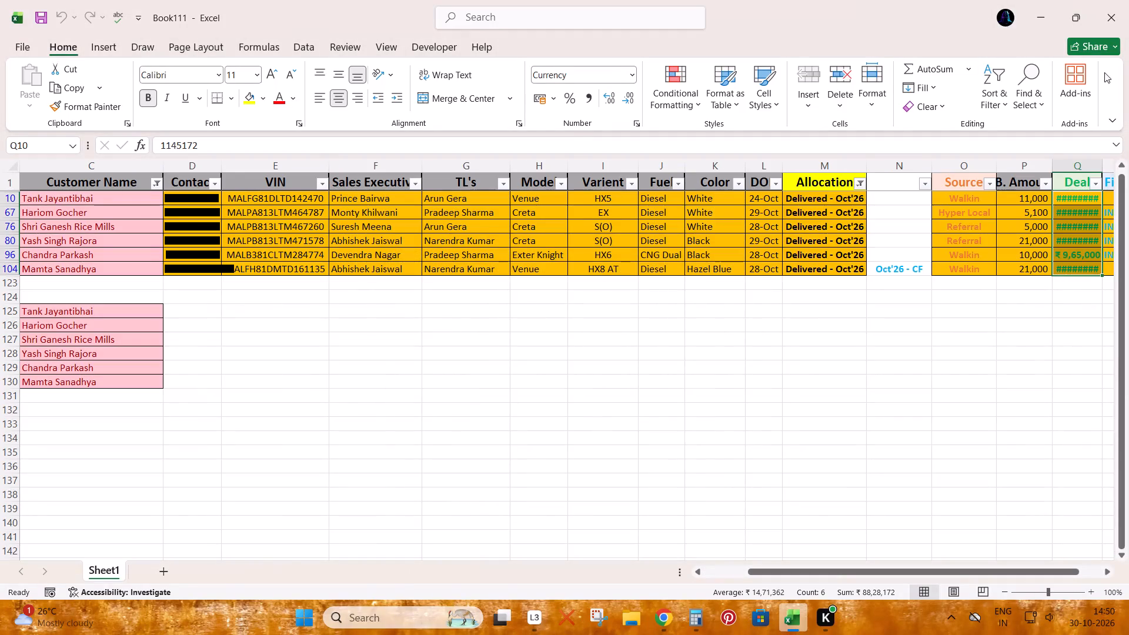
Delete rows 125 to 130 holding the pasted comparison names below the filtered deliveries, and return to the Sr. No. header cell.
{"action": "left_click", "coordinate": [941, 347]}
{"action": "key", "text": "ctrl+Left"}
{"action": "key", "text": "Up"}
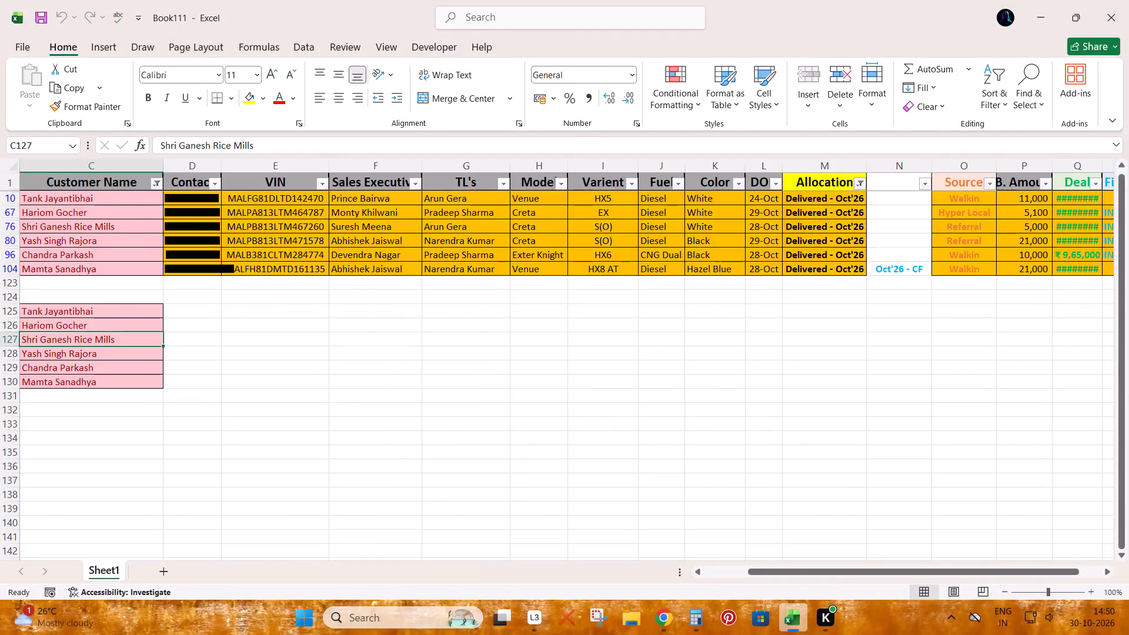
{"action": "key", "text": "Up"}
{"action": "key", "text": "Up"}
{"action": "key", "text": "Up"}
{"action": "key", "text": "Down"}
{"action": "key", "text": "ctrl+shift+Down"}
{"action": "key", "text": "shift+space"}
{"action": "key", "text": "ctrl+minus"}
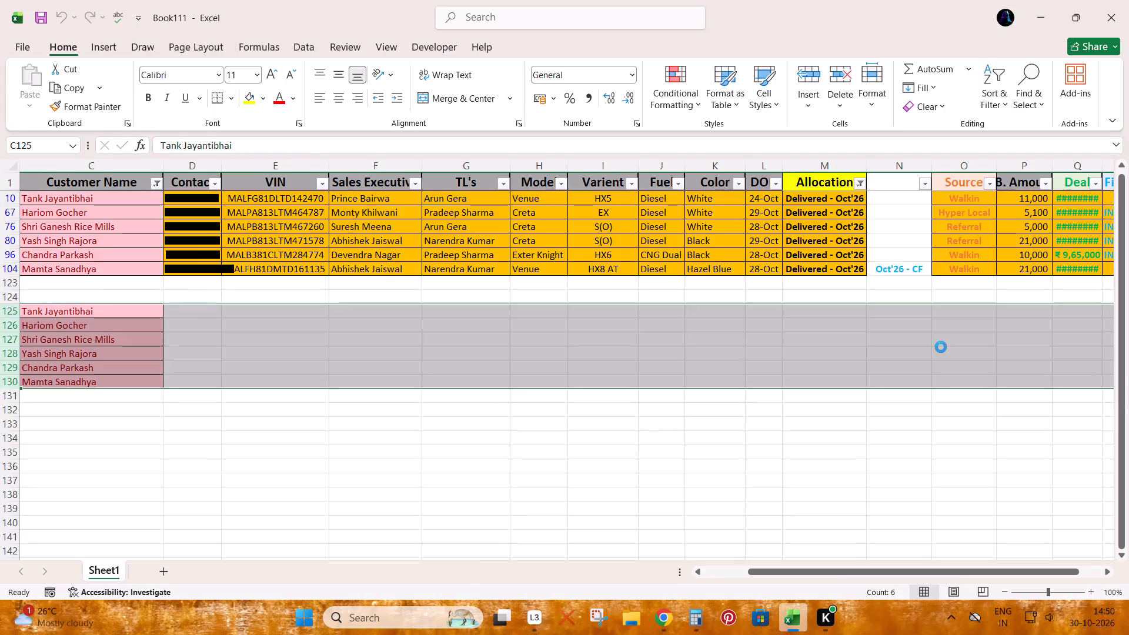
{"action": "key", "text": "ctrl+Up"}
{"action": "key", "text": "ctrl+Left"}
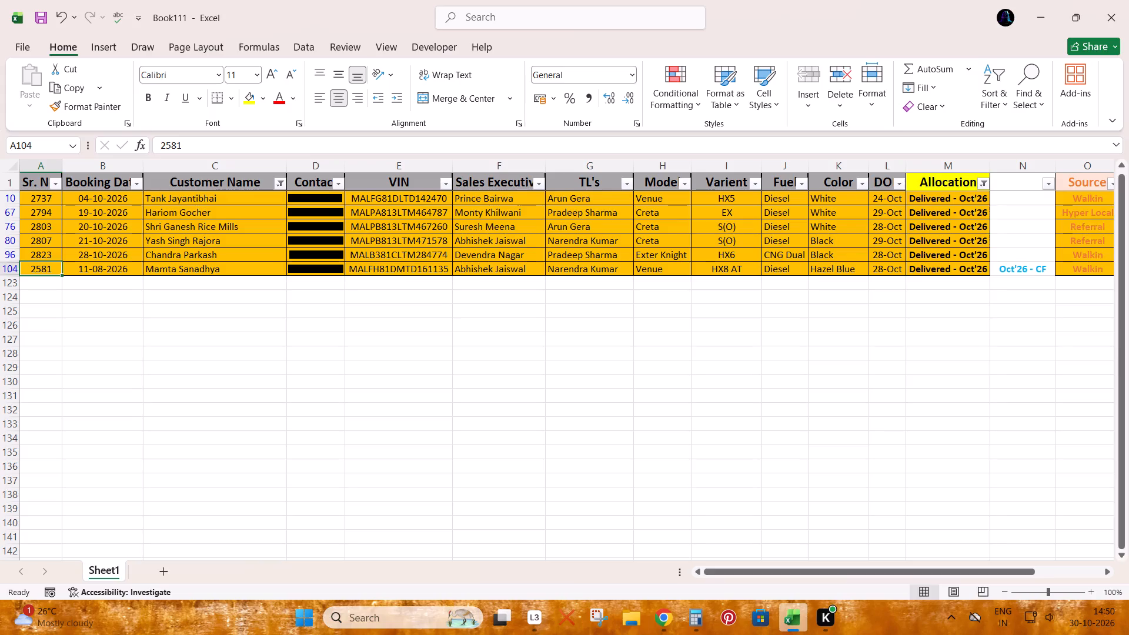
{"action": "key", "text": "ctrl+Up"}
{"action": "key", "text": "ctrl+Left"}
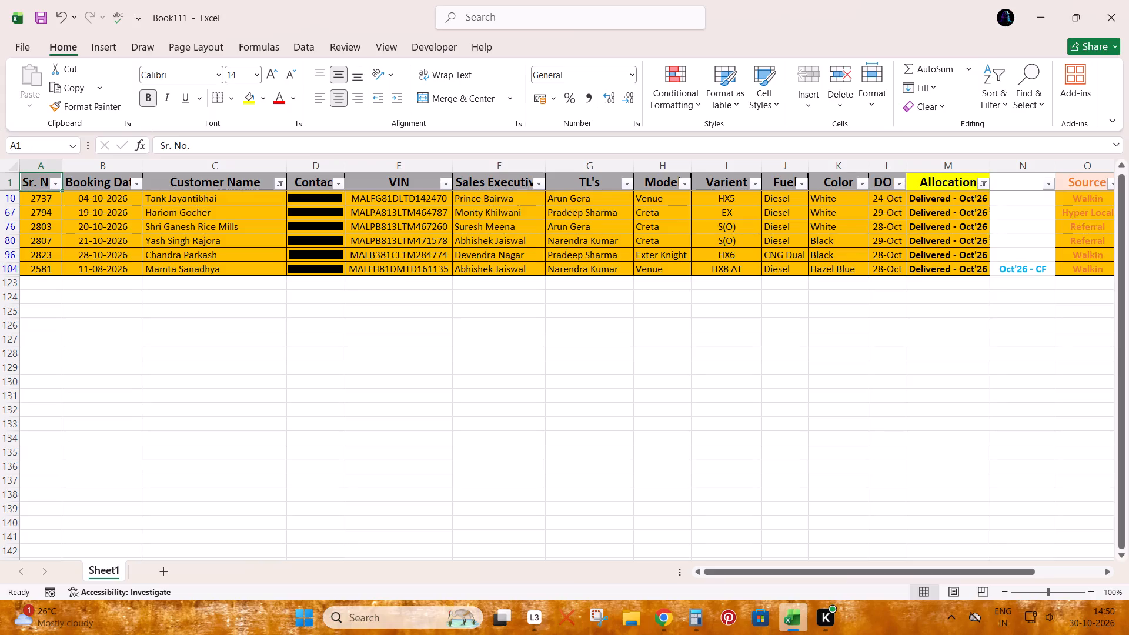
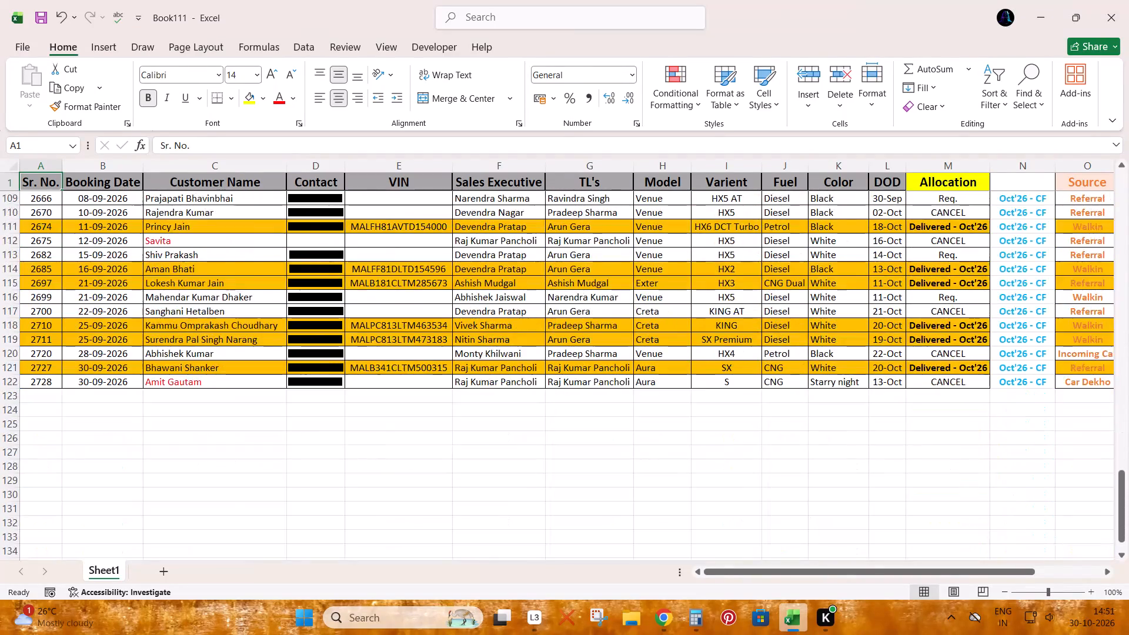
Select the 29-10-2026 booking dates in rows 99 to 103 to check how many bookings that day has.
{"action": "scroll", "coordinate": [115, 409], "scroll_direction": "up", "scroll_amount": 4}
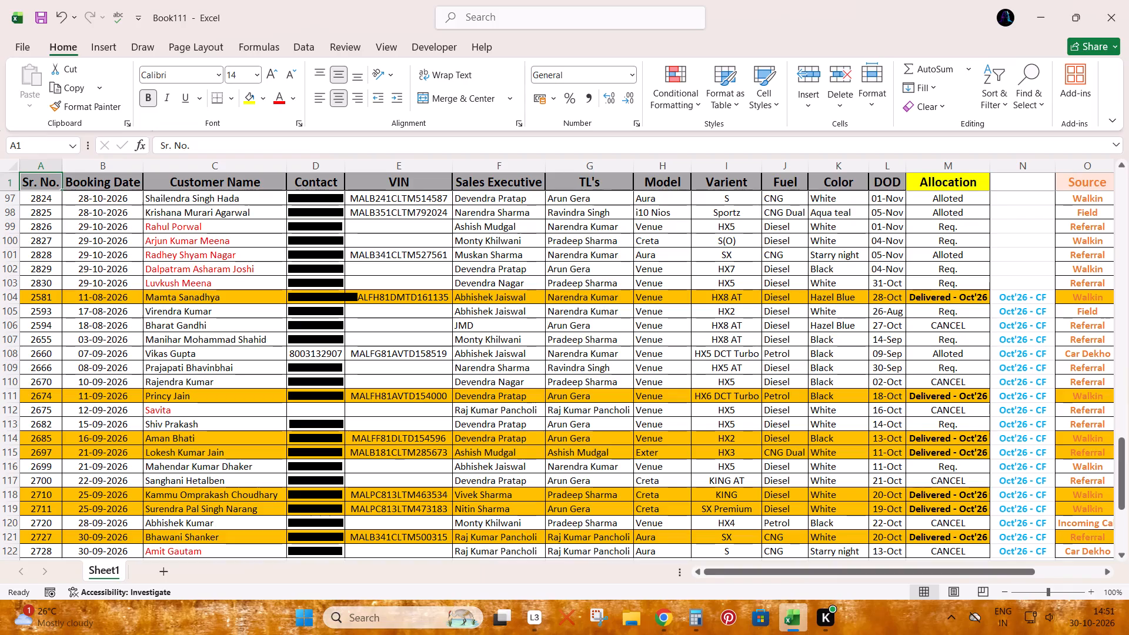
{"action": "left_click_drag", "start_coordinate": [111, 282], "coordinate": [121, 225]}
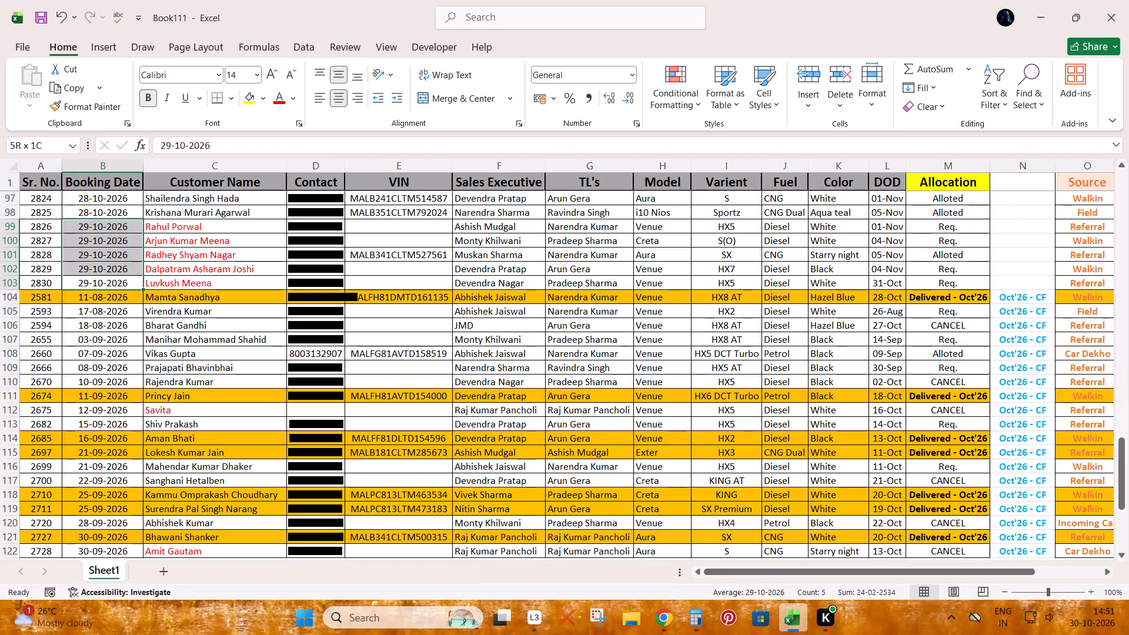
{"action": "left_click_drag", "start_coordinate": [121, 225], "coordinate": [121, 224]}
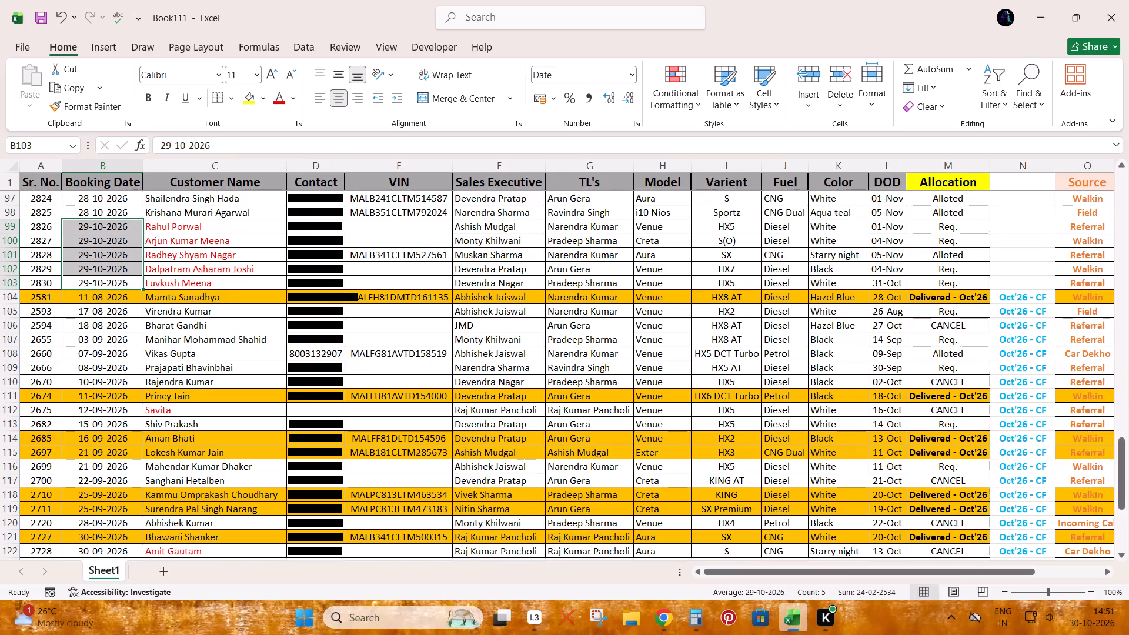
{"action": "left_click", "coordinate": [700, 616]}
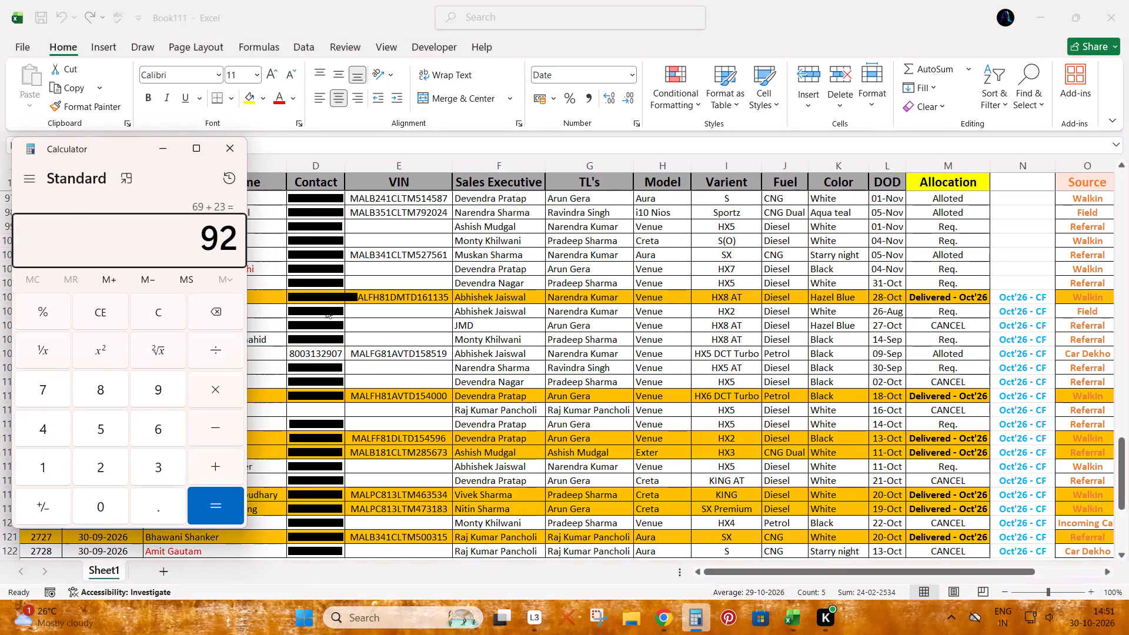
{"action": "left_click", "coordinate": [326, 308]}
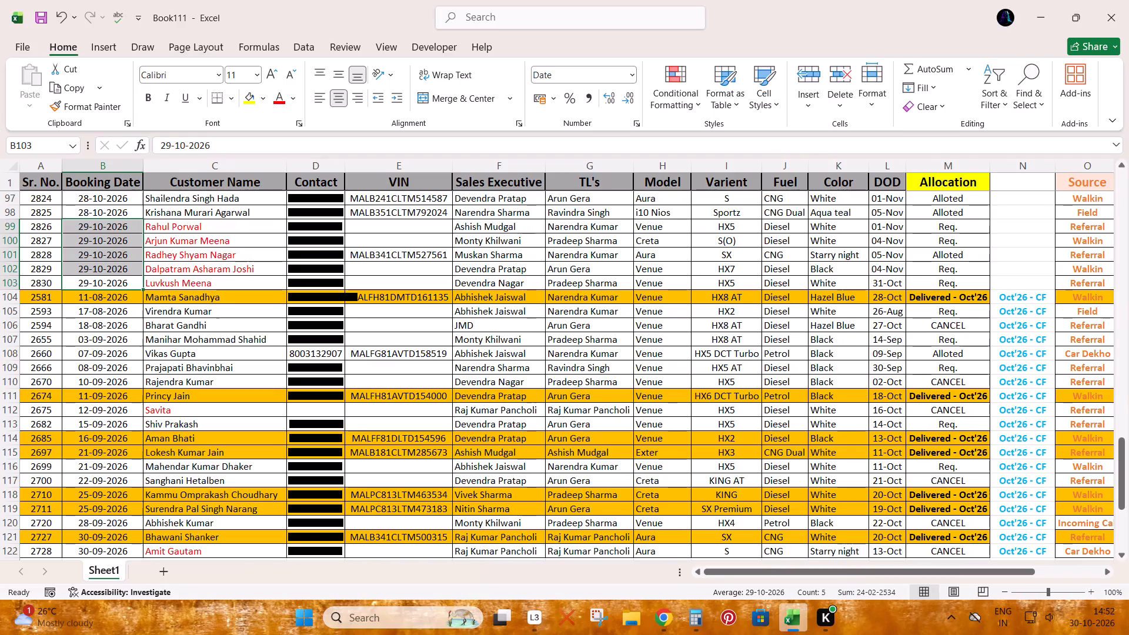
Save the Book111 workbook.
{"action": "left_click", "coordinate": [46, 22]}
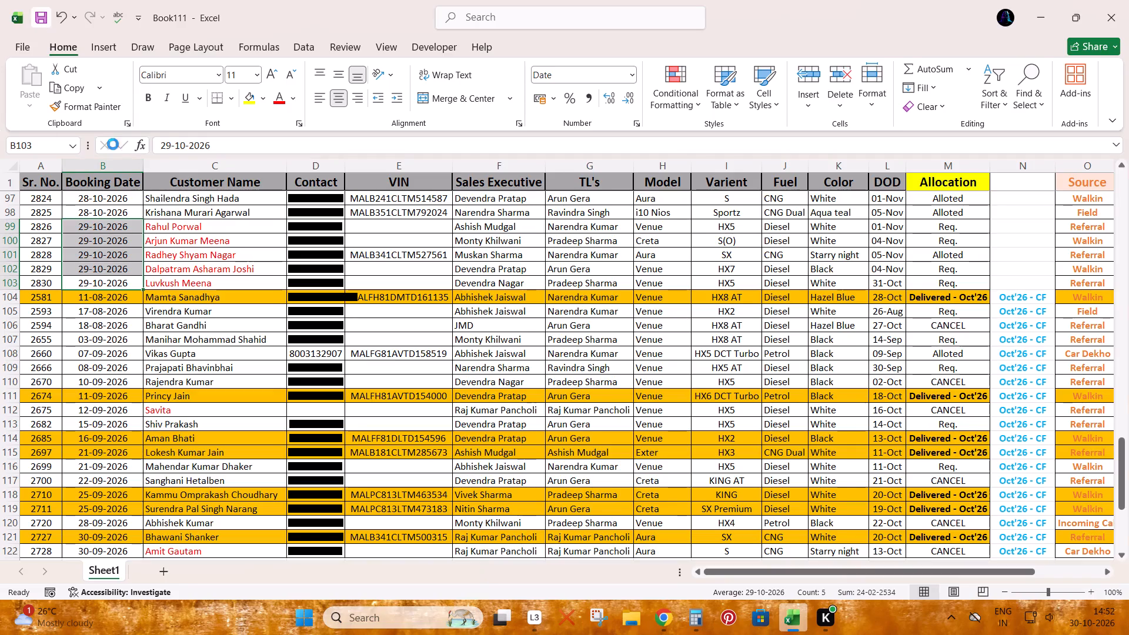